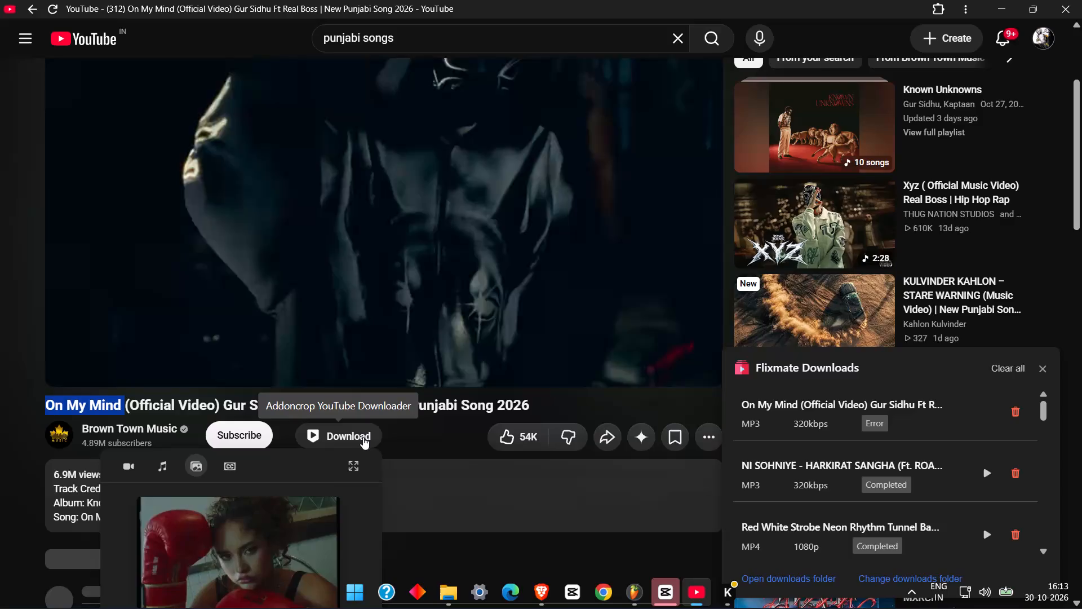
Dismiss the video's download popup and copy the highlighted song name "On My Mind" from the video title.
scroll(323, 474, "down", 2)
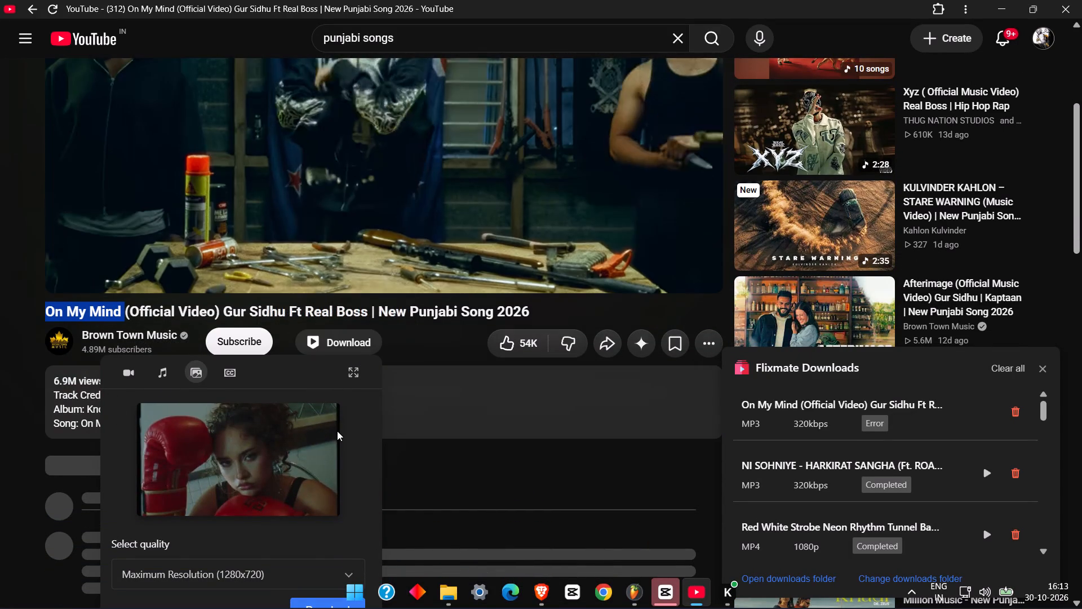
left_click(401, 183)
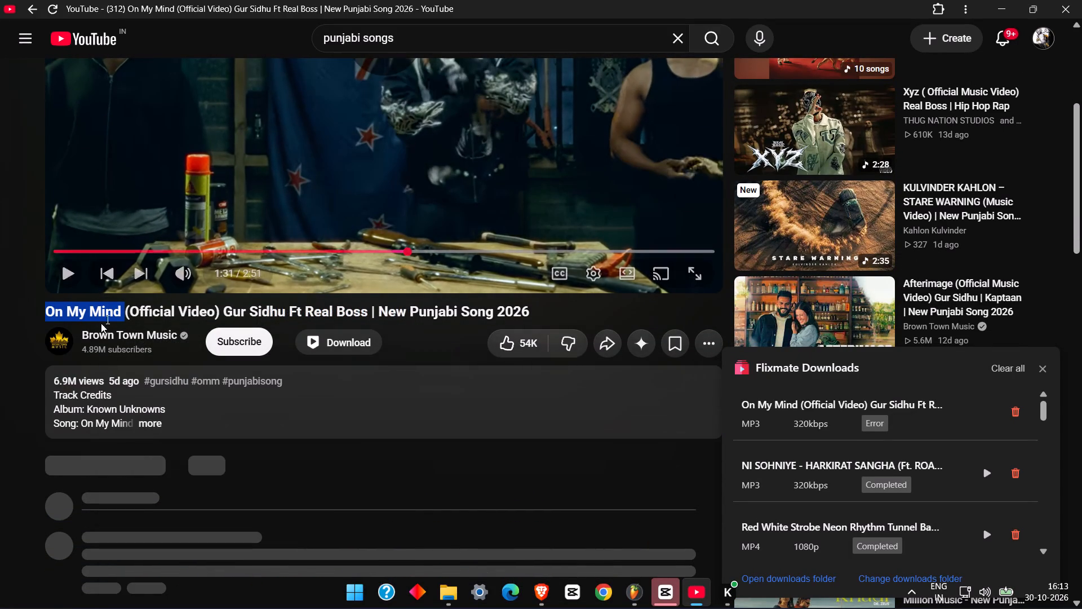
right_click(89, 314)
left_click(99, 332)
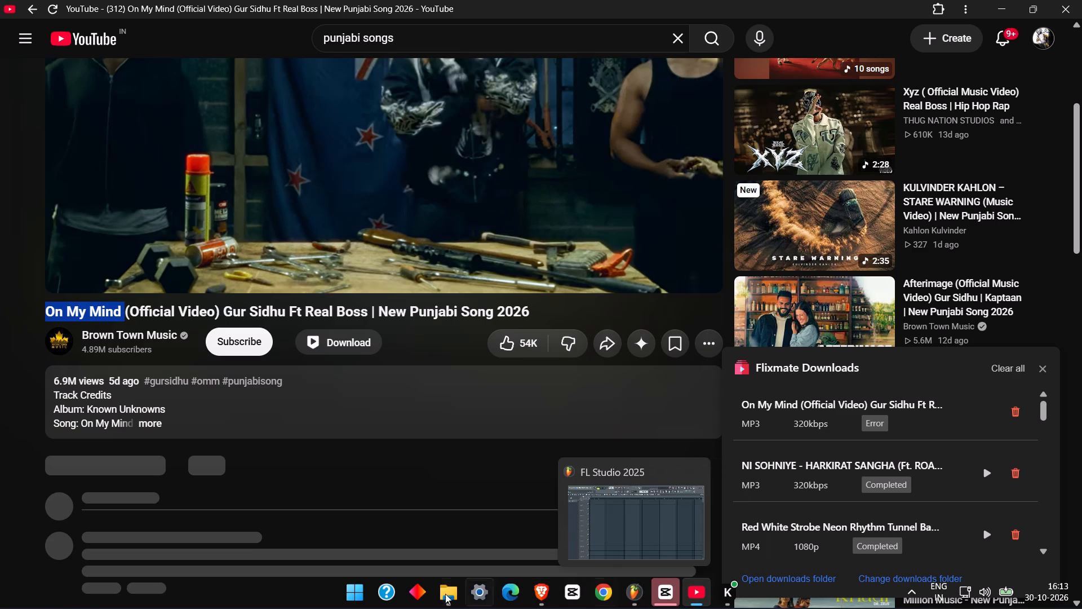
Switch to File Explorer and replace the old search in Home with the copied name "On My Mind".
left_click(437, 594)
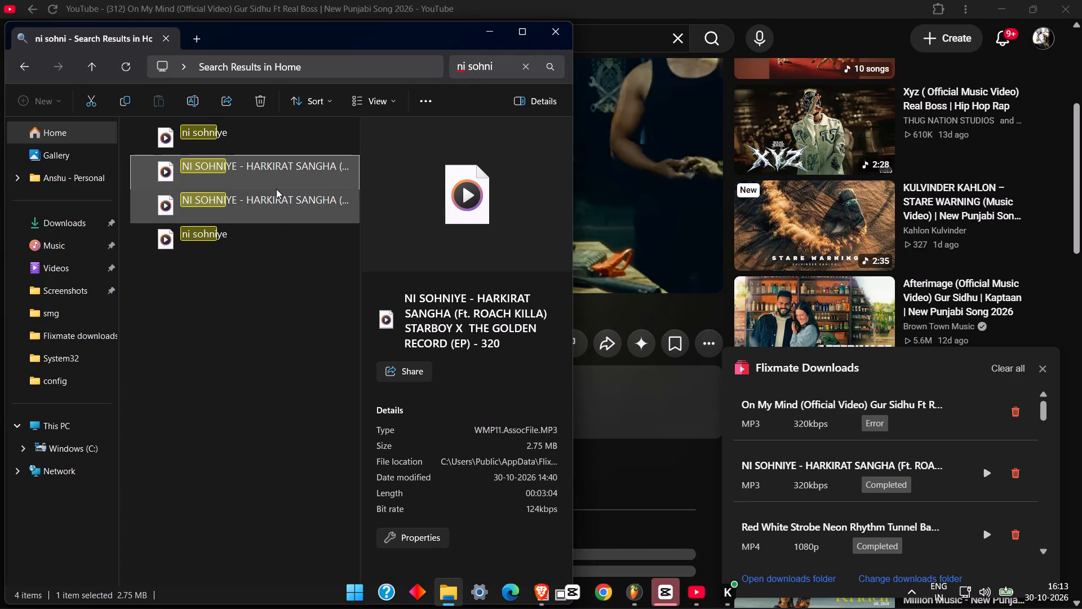
left_click(522, 64)
right_click(507, 64)
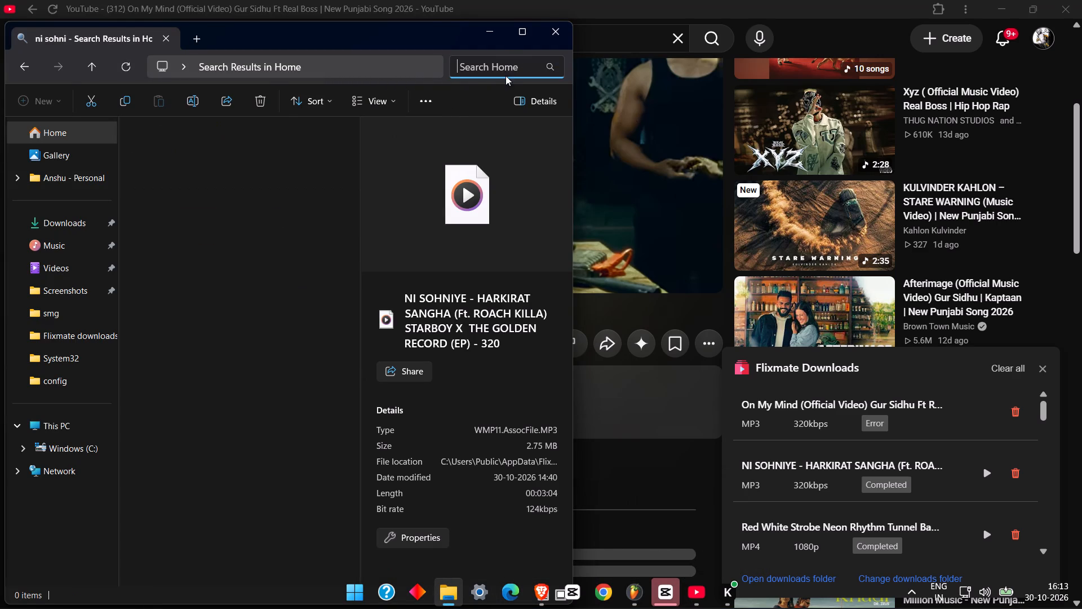
right_click(501, 73)
left_click(555, 89)
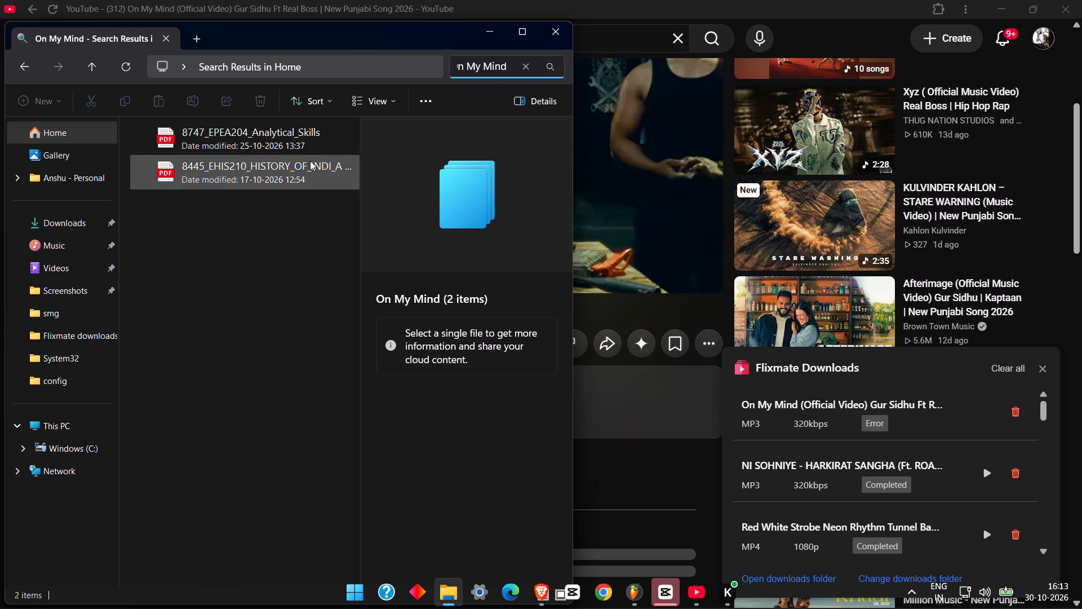
Return to the Home folder and search it again for "On My Mind", removing the trailing space from the query.
scroll(47, 177, "up", 3)
left_click(52, 133)
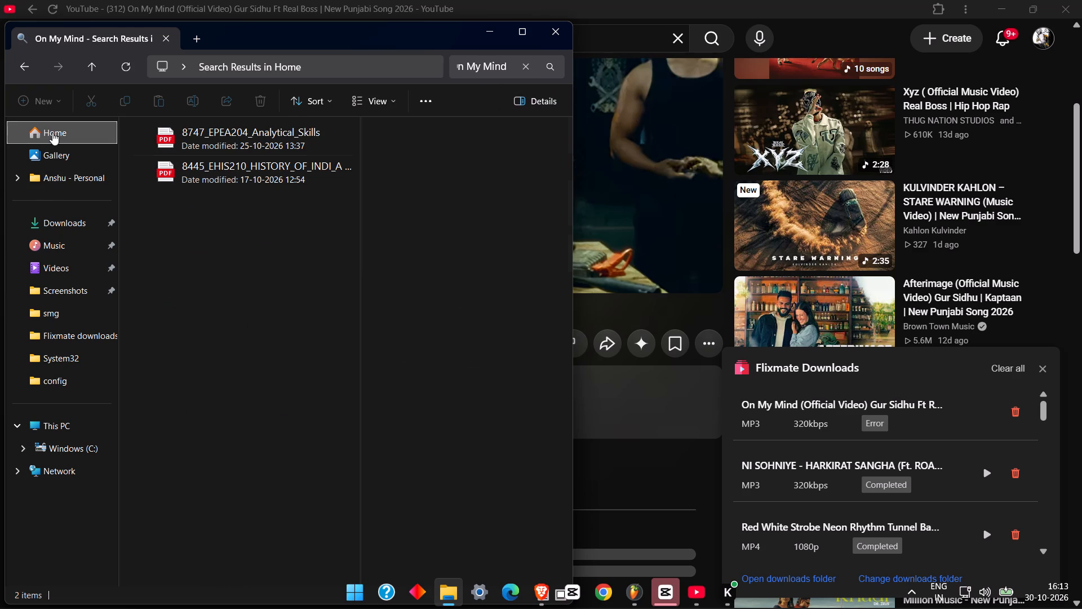
left_click(129, 69)
right_click(495, 63)
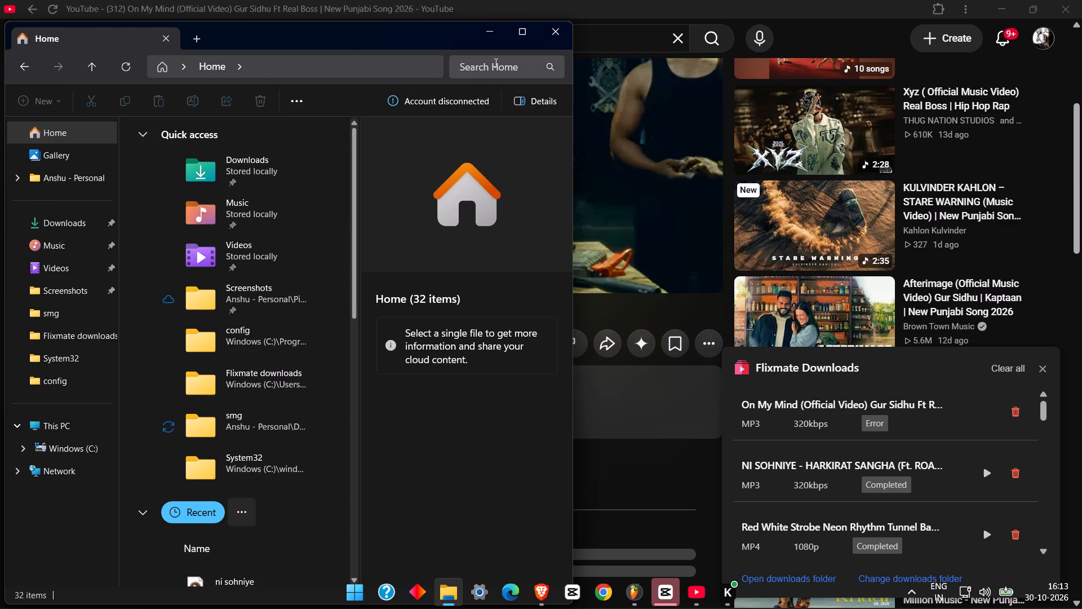
left_click(507, 81)
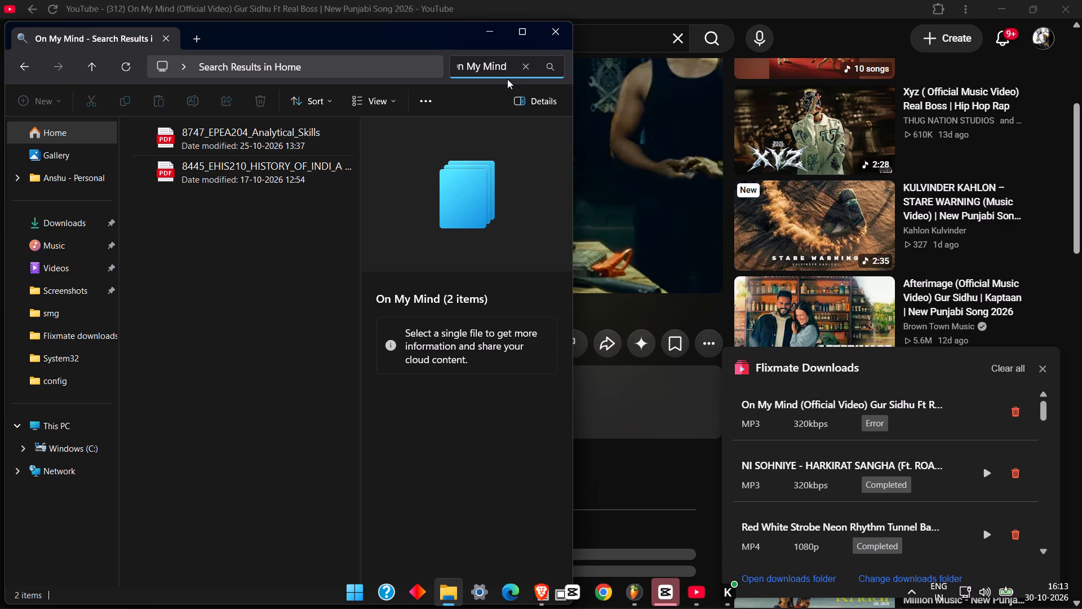
key("BackSpace")
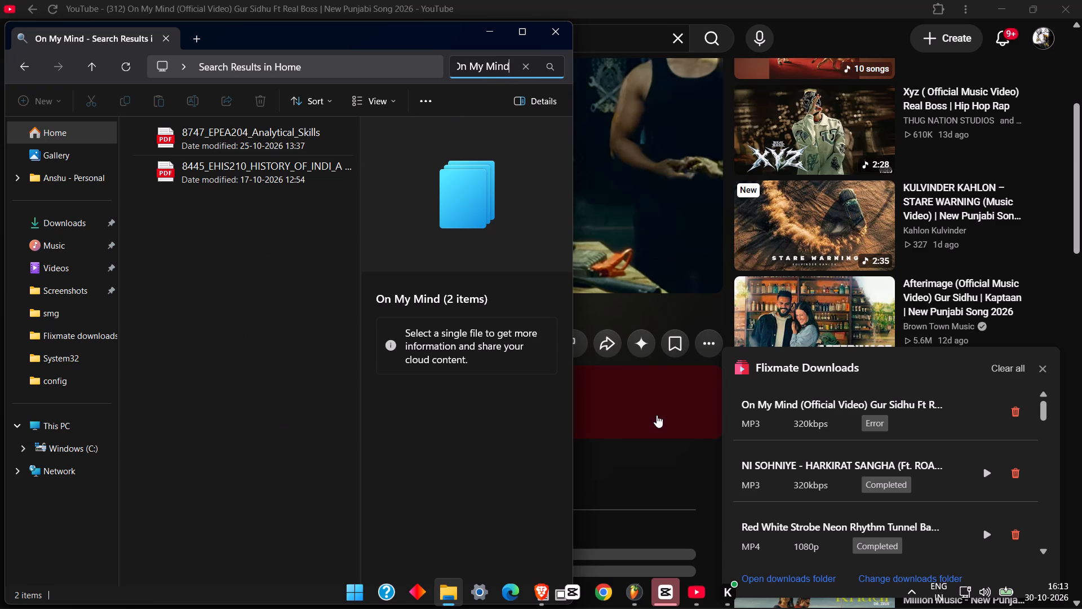
Switch back from File Explorer to the YouTube page of the "On My Mind" video.
left_click(677, 420)
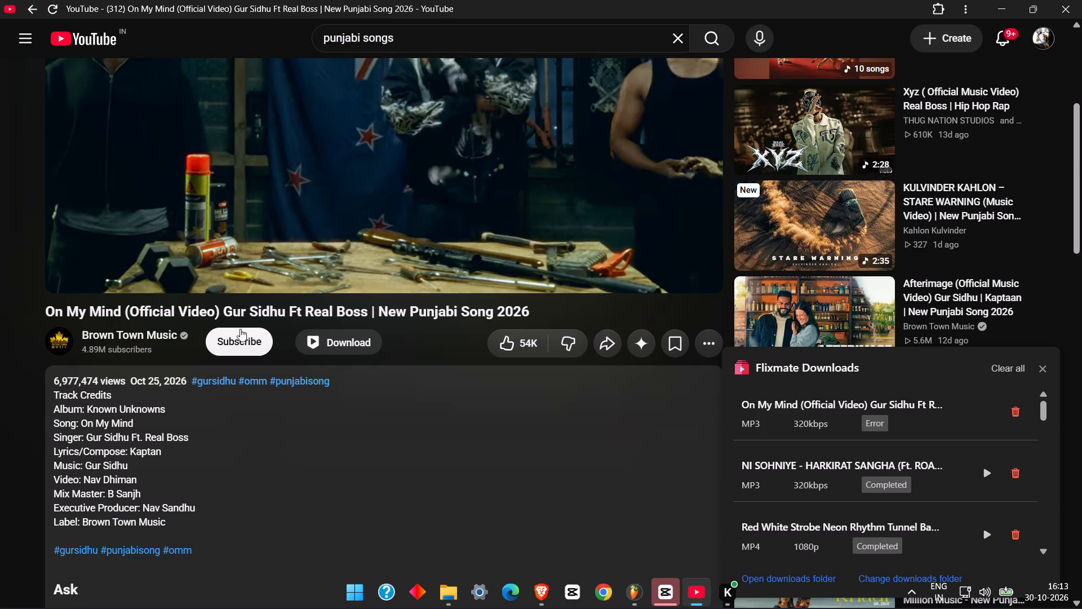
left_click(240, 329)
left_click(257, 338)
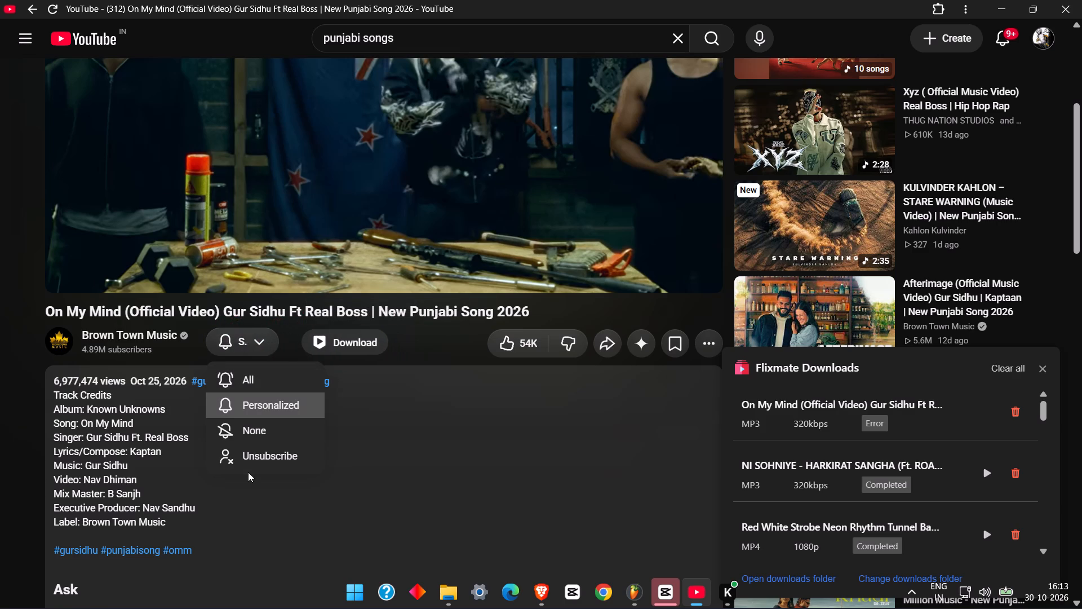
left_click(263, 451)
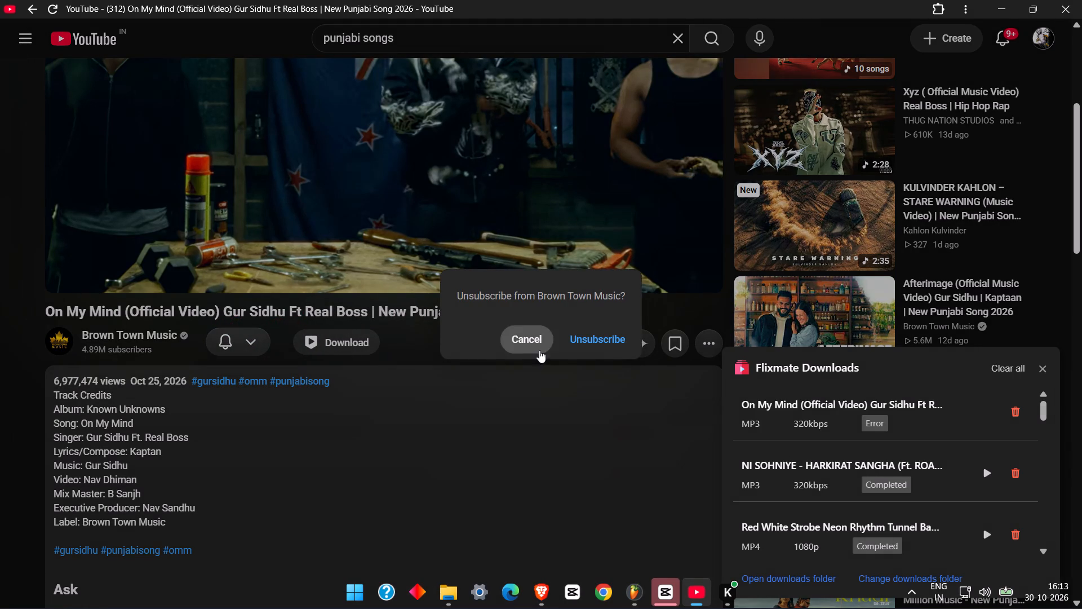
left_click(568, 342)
Download the full "On My Mind" video's audio as an MP3 at 320Kbps with Flixmate.
left_click(356, 349)
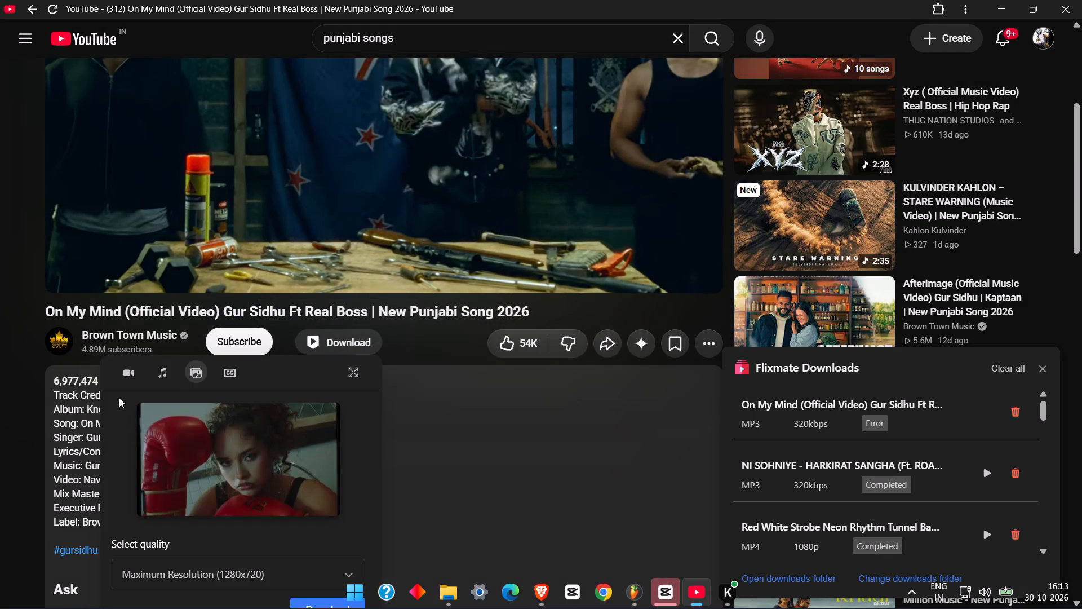
left_click(163, 375)
scroll(227, 496, "down", 1)
left_click(169, 408)
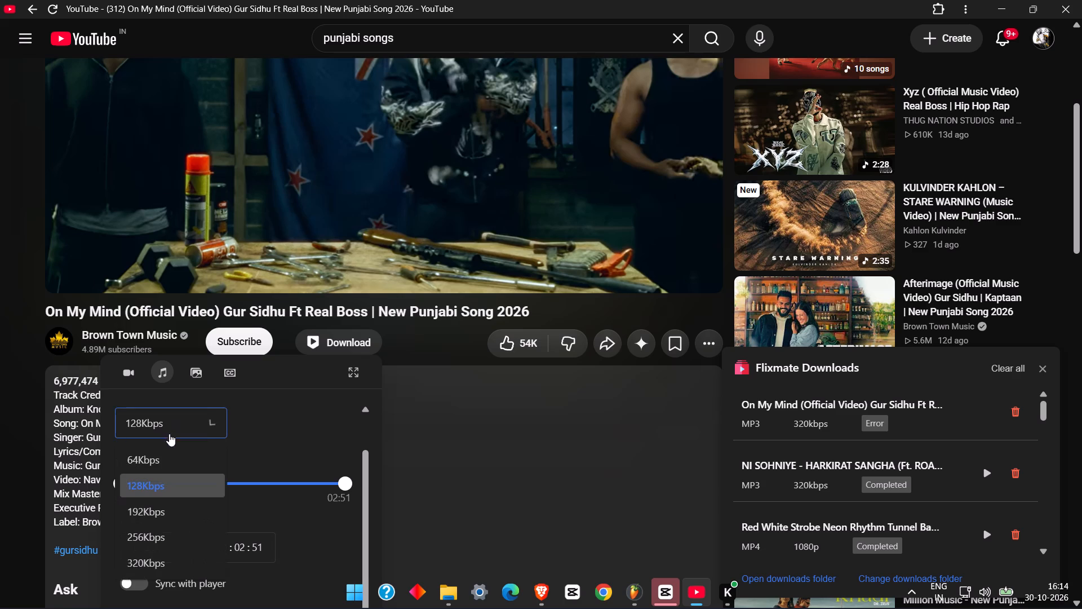
left_click(169, 554)
scroll(206, 516, "down", 2)
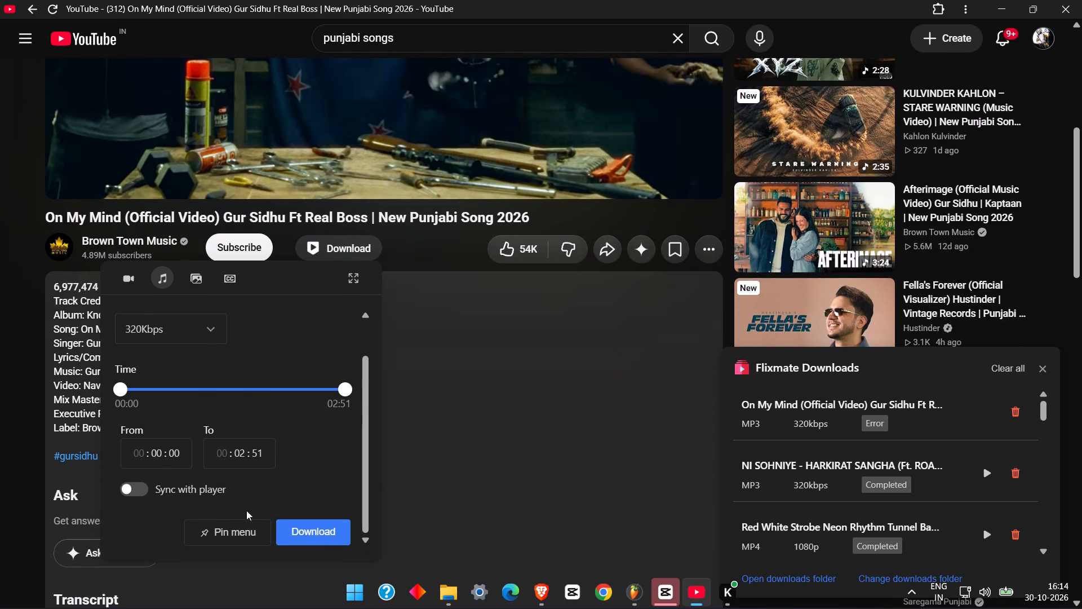
left_click(301, 529)
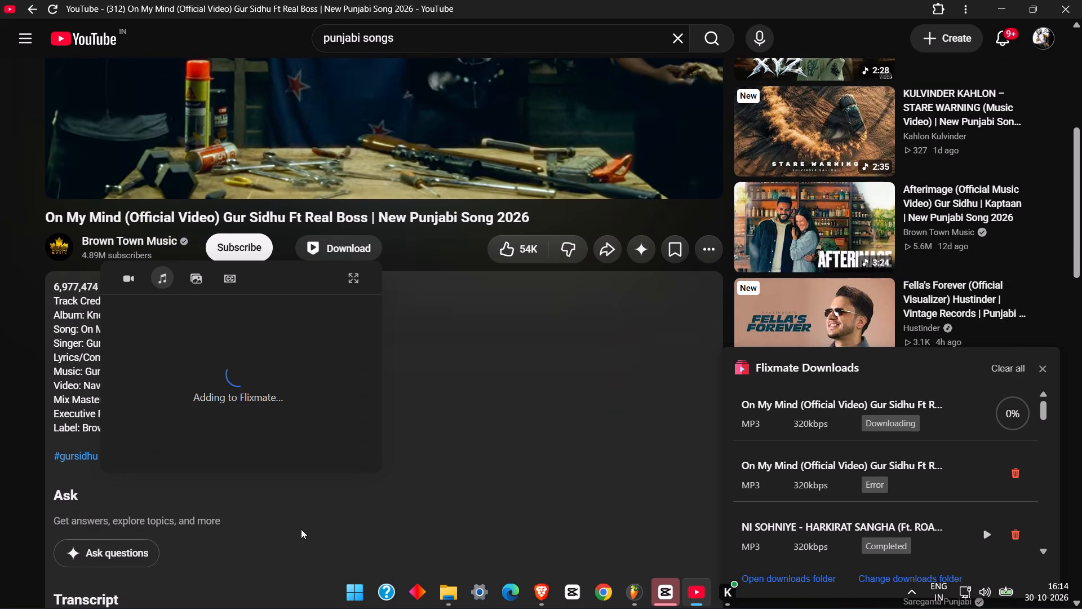
Open the Windows quick settings.
left_click(1001, 599)
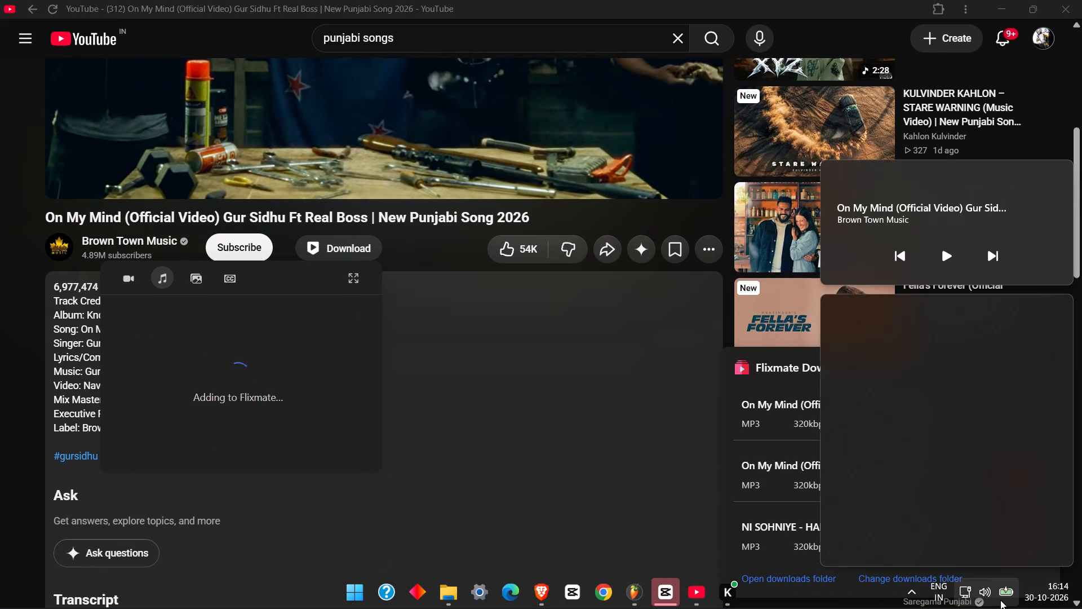
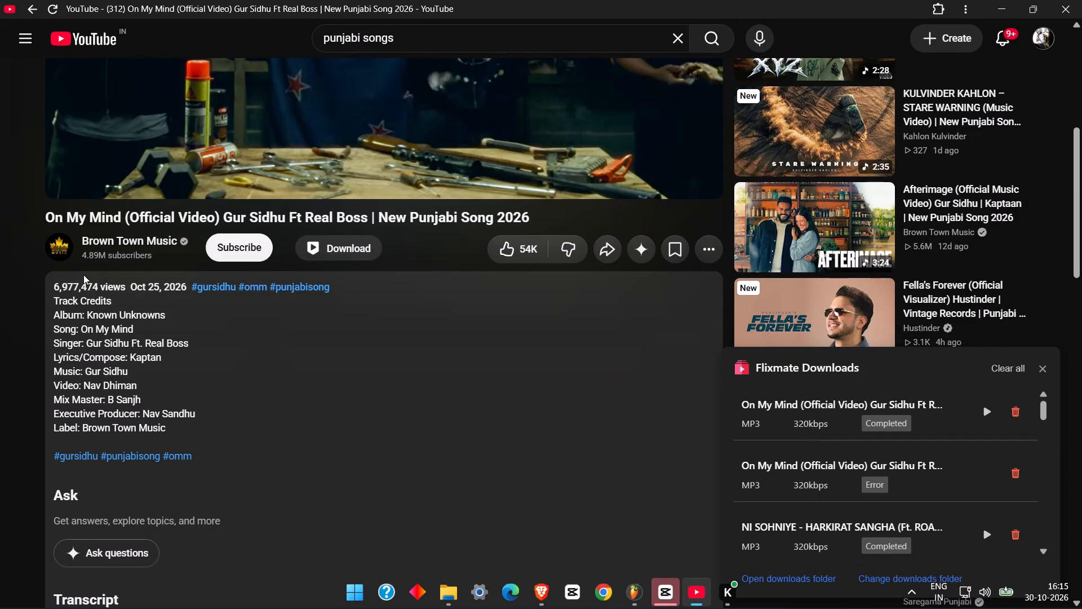
Download the "On My Mind" video's thumbnail image at Maximum Resolution (1280x720).
left_click(309, 239)
left_click(188, 277)
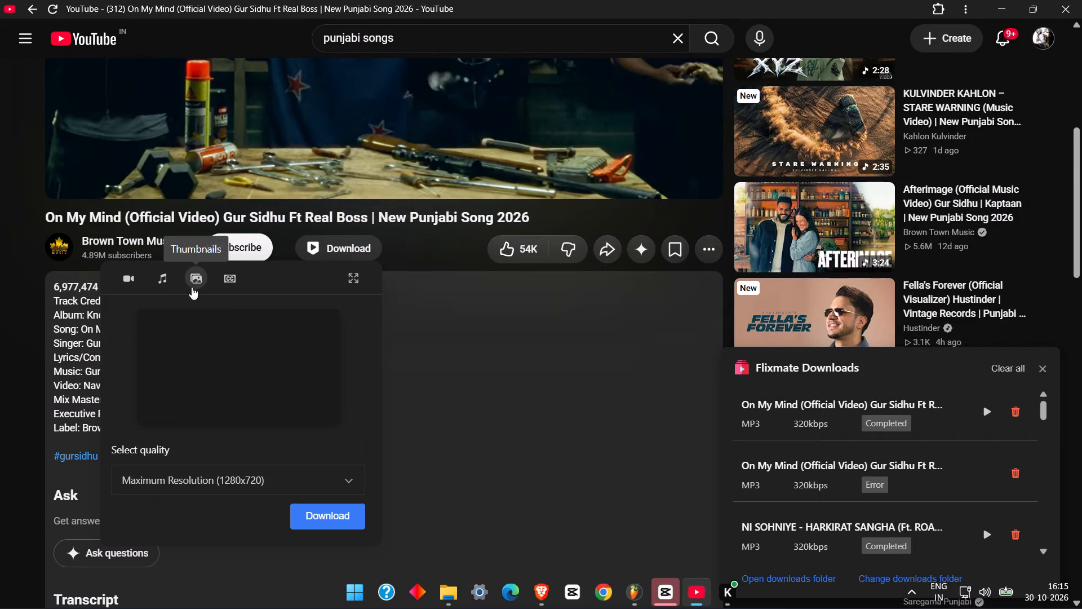
left_click(323, 514)
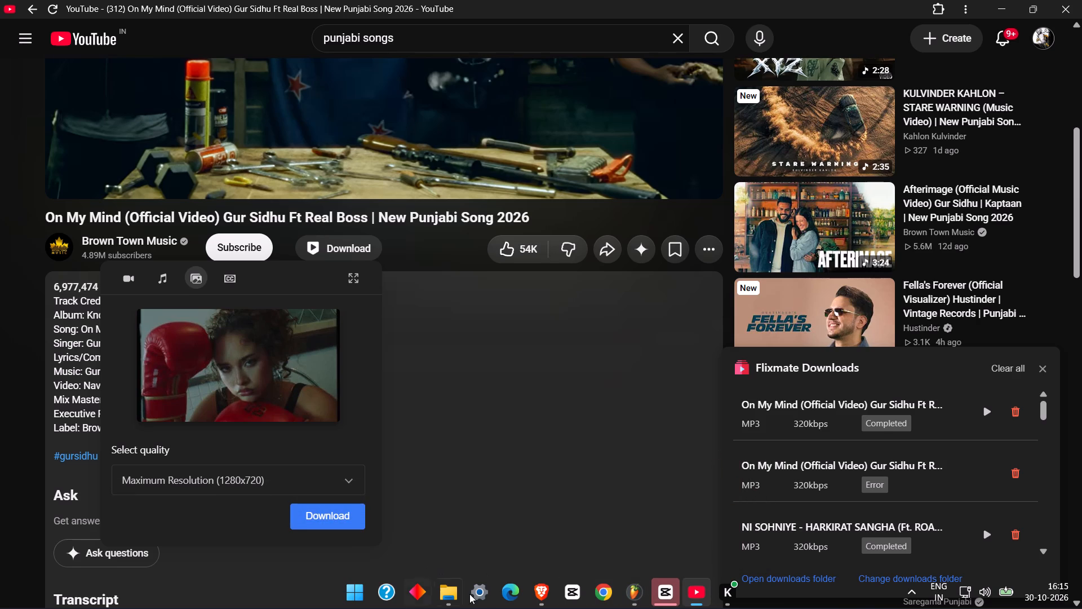
Switch to File Explorer and bring the found "On My Mind" audio file into FL Studio's playlist, placing it at the start of Track 1.
left_click(449, 599)
left_click(197, 128)
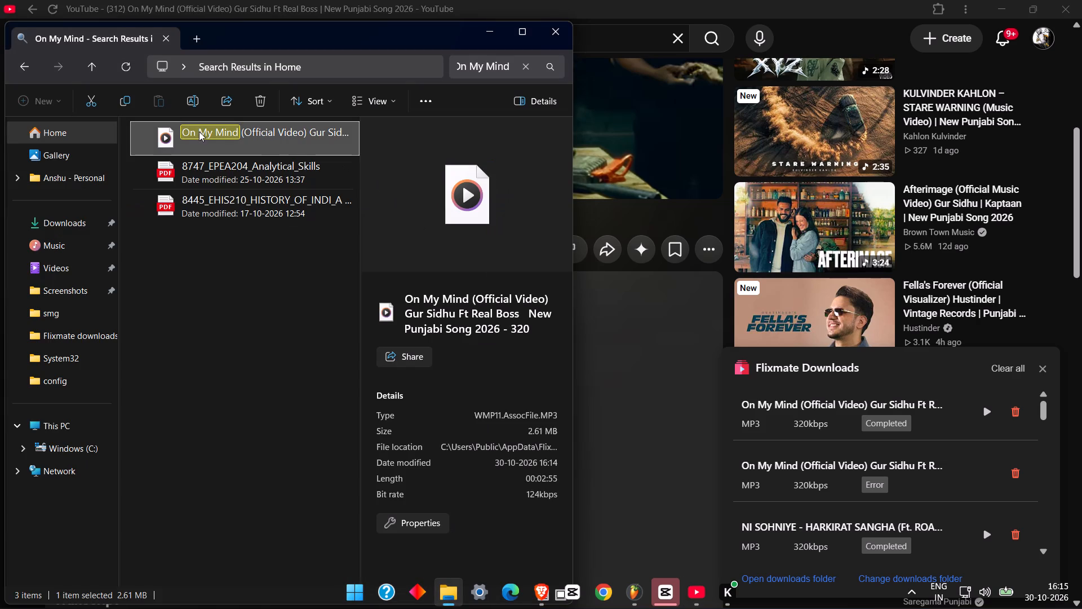
left_click_drag(202, 134, 636, 588)
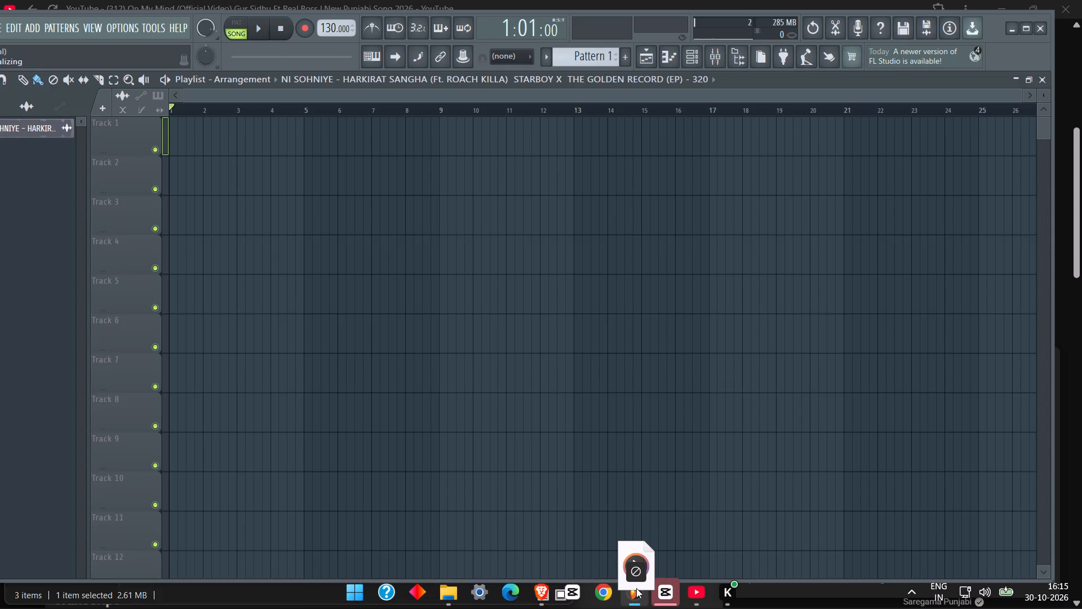
left_click_drag(636, 588, 502, 135)
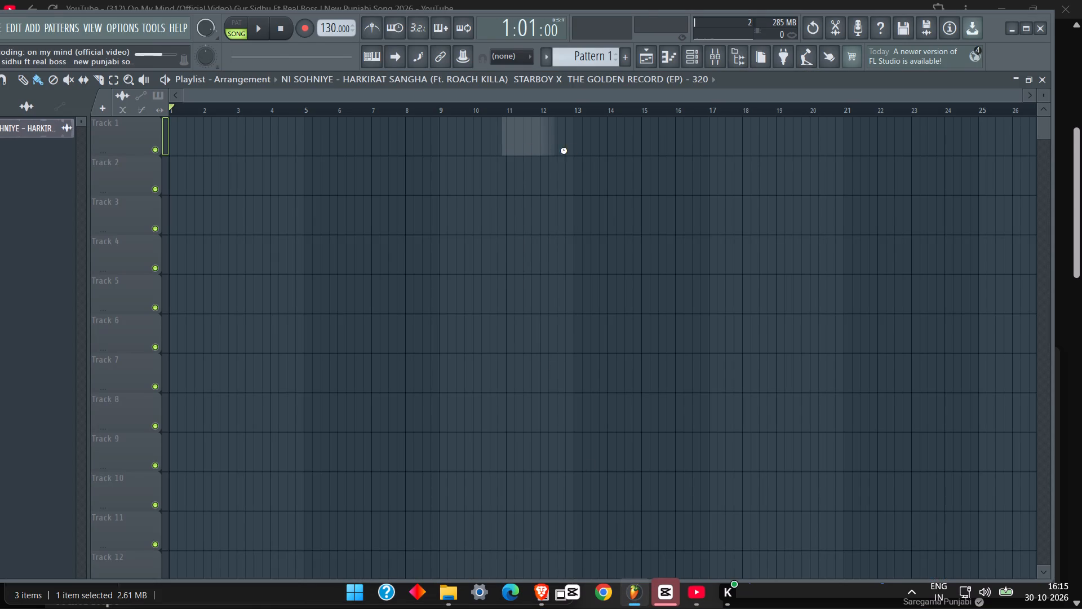
left_click_drag(598, 151, 211, 131)
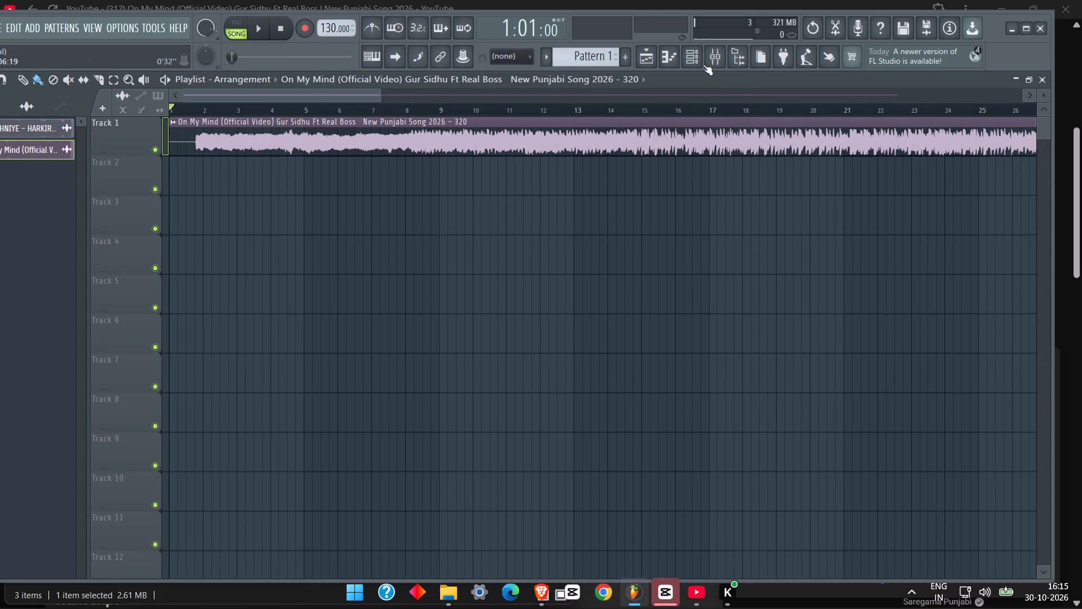
Show the FL Studio mixer with the Master track's effect slots.
left_click(694, 59)
left_click(694, 59)
left_click(707, 59)
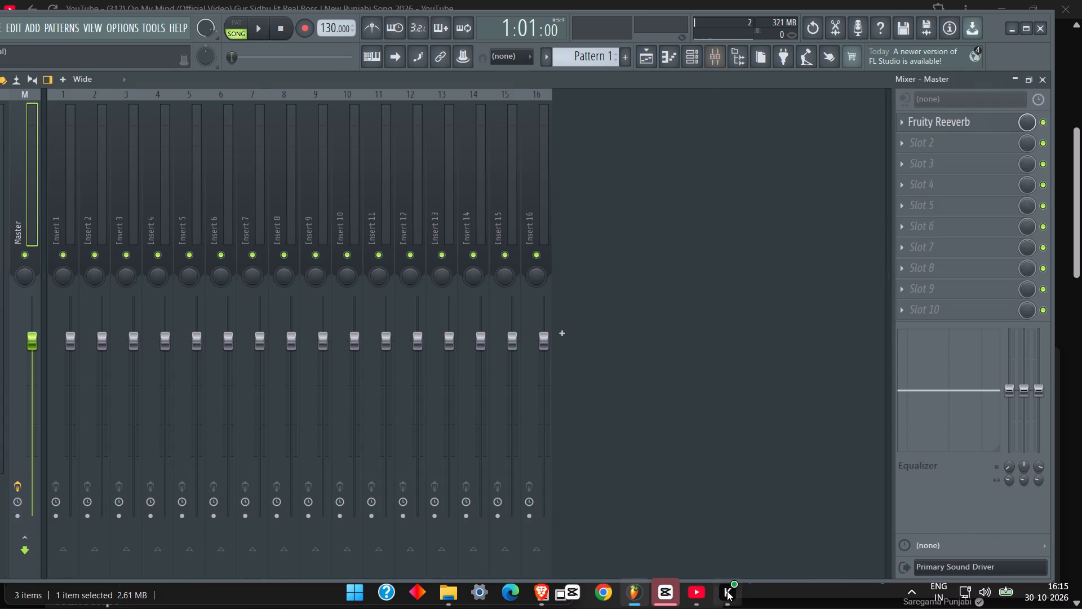
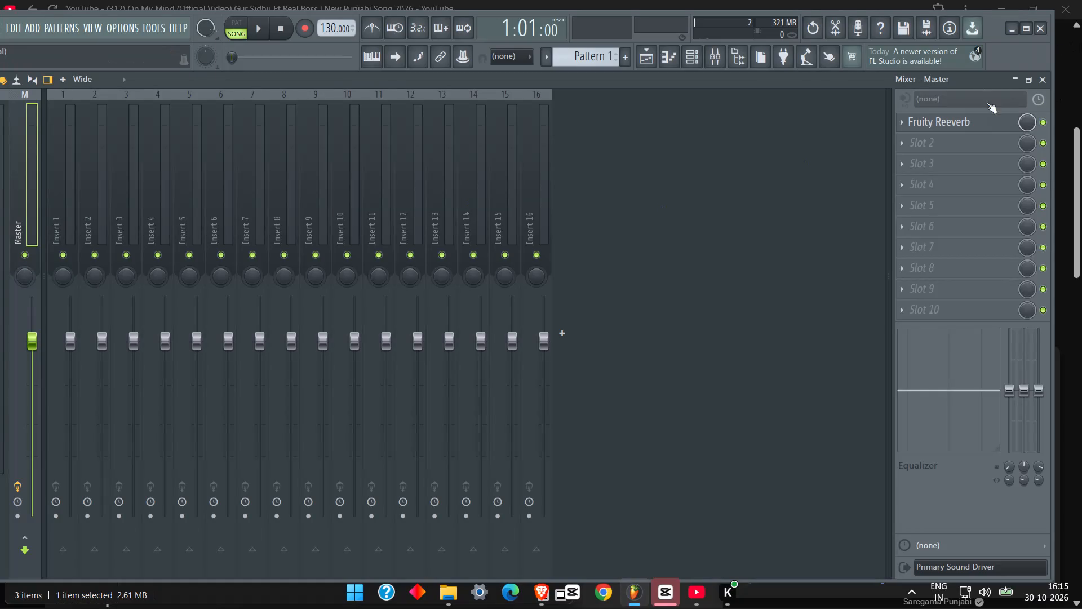
Delete the Fruity Reeverb effect from slot 1 of the Master track.
left_click(899, 118)
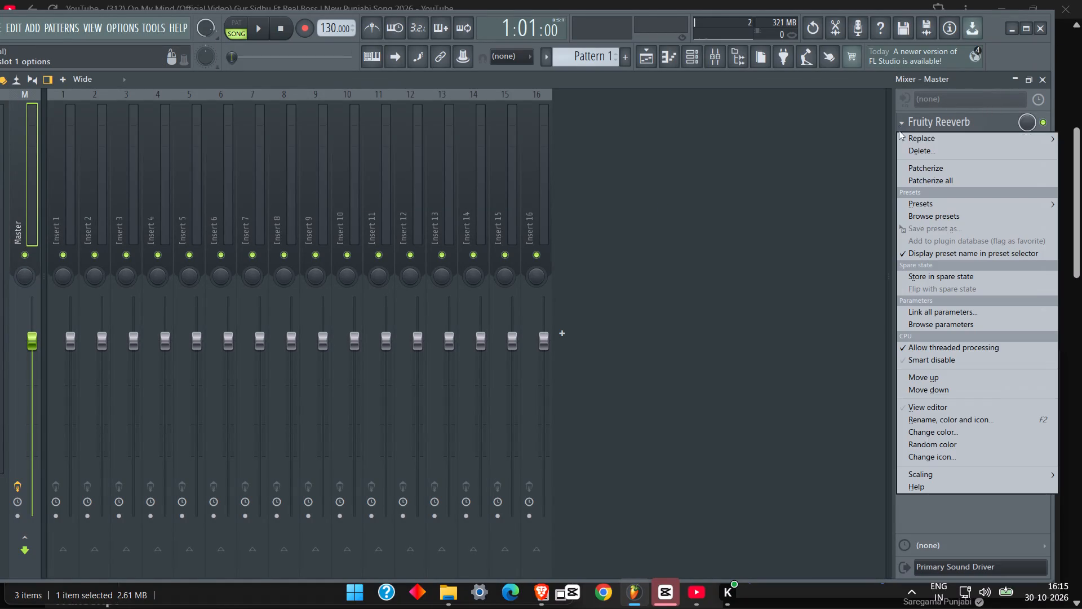
left_click(917, 143)
left_click(913, 144)
left_click(911, 154)
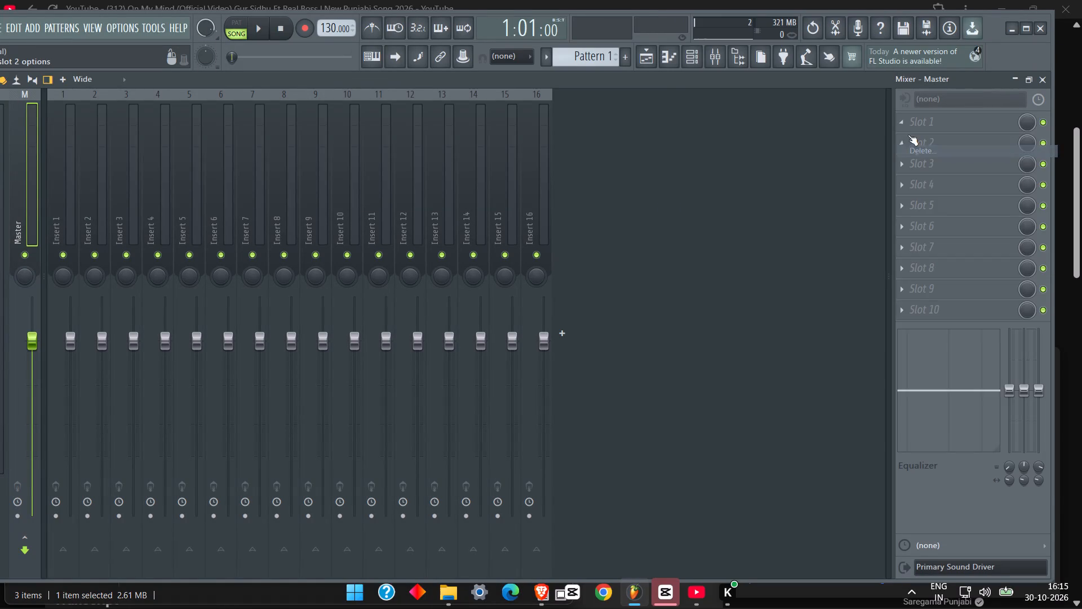
Load a fresh Fruity Reeverb into slot 1 of the Master track and move its window over the empty mixer area.
left_click(899, 123)
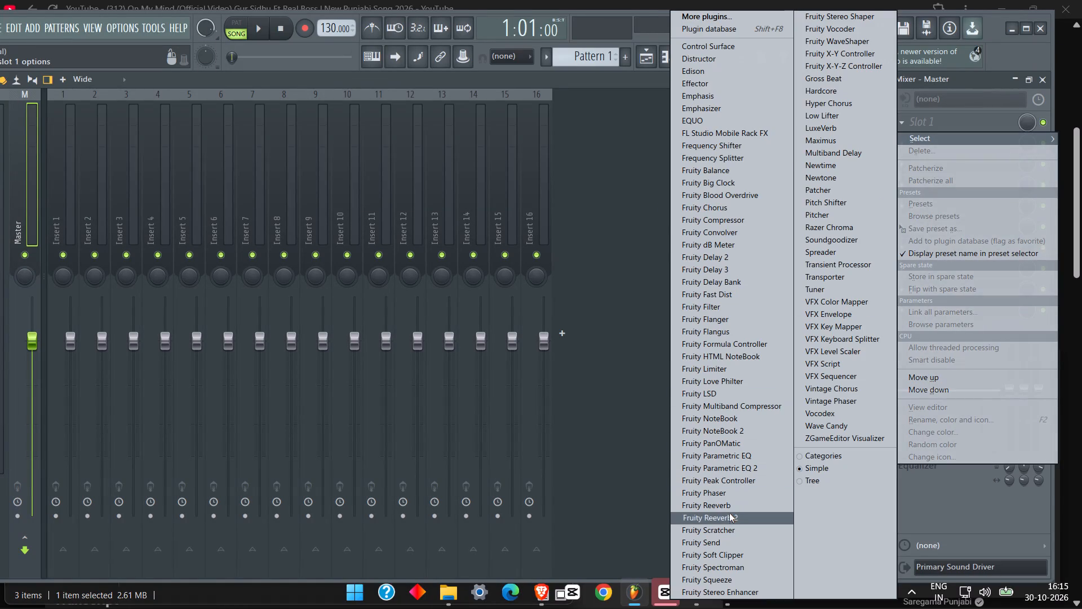
left_click(728, 505)
left_click_drag(722, 183, 746, 229)
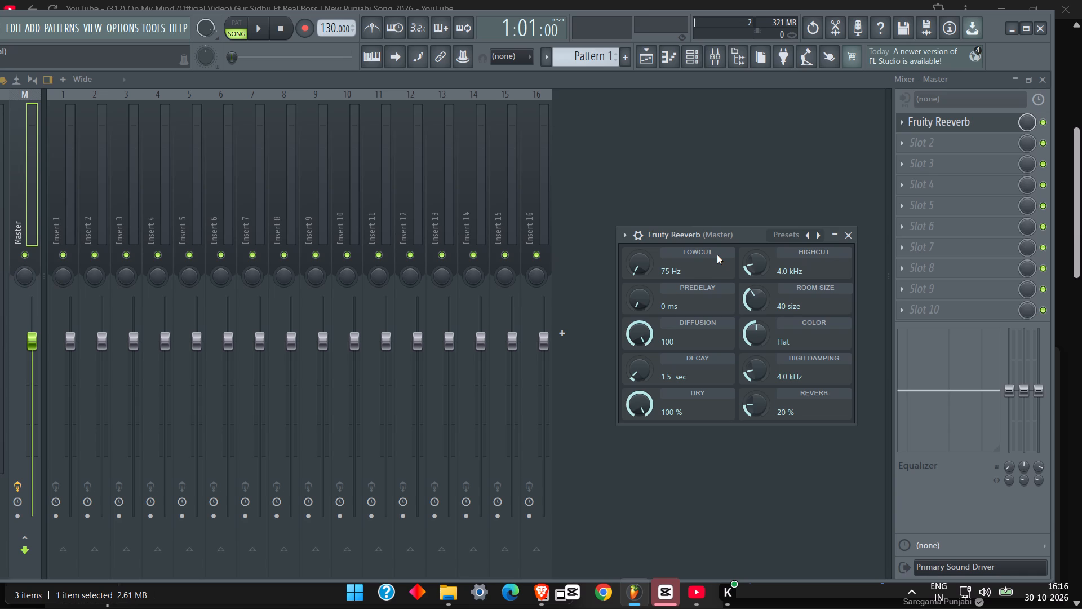
Play the song and jump ahead to around bar 15 to hear the reverb.
key("space")
key("space")
key("space")
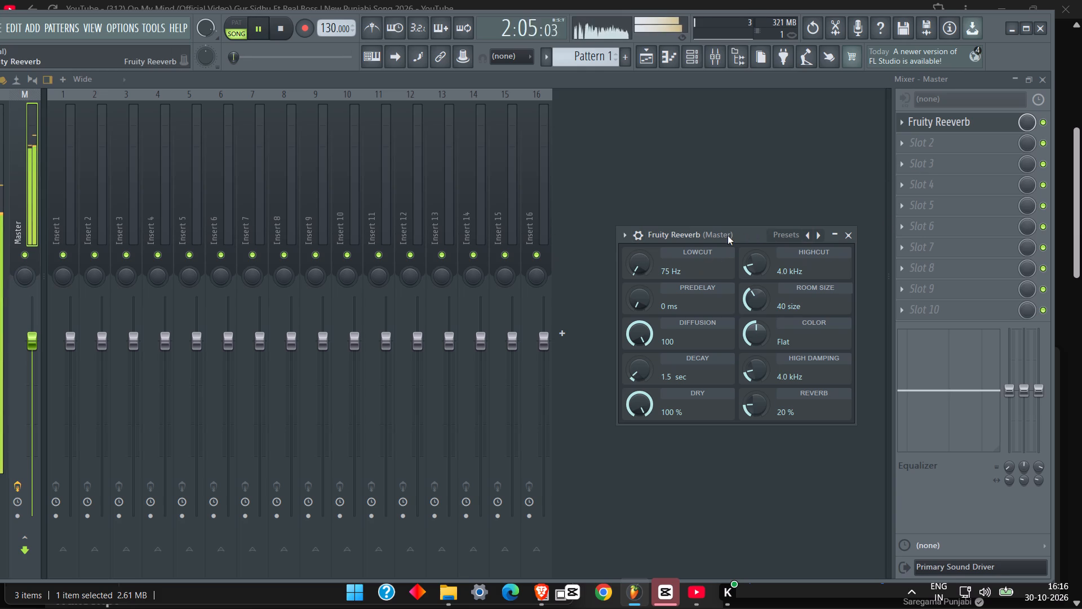
left_click_drag(728, 236, 739, 284)
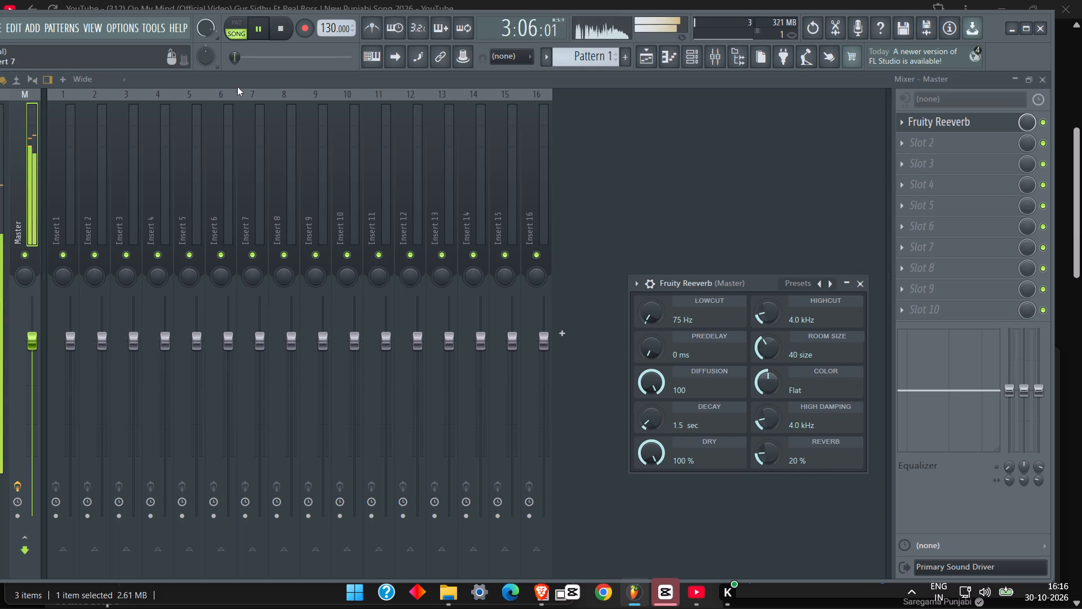
left_click_drag(228, 54, 242, 60)
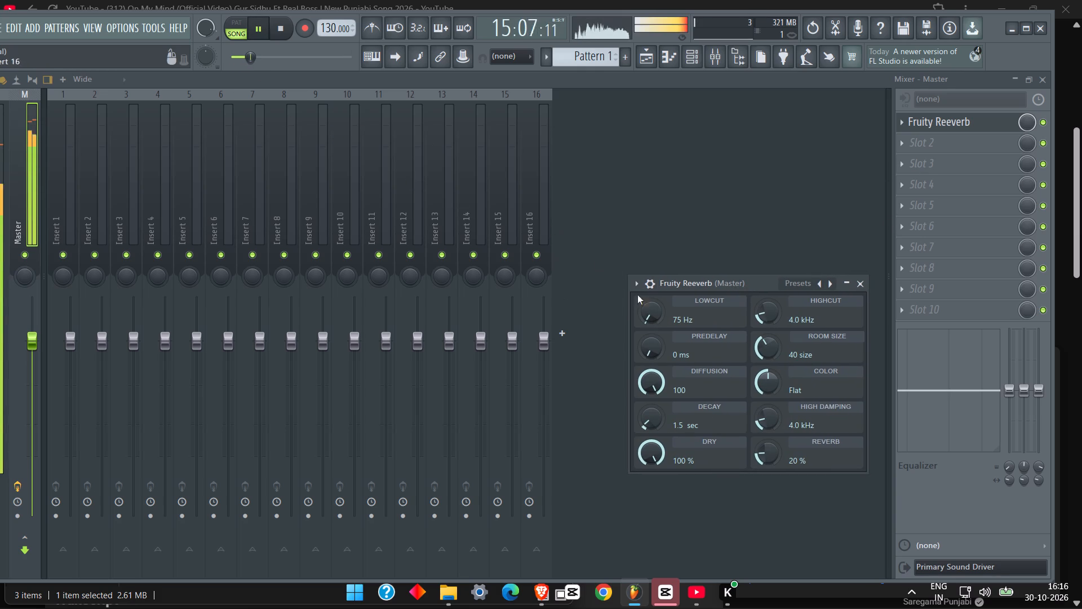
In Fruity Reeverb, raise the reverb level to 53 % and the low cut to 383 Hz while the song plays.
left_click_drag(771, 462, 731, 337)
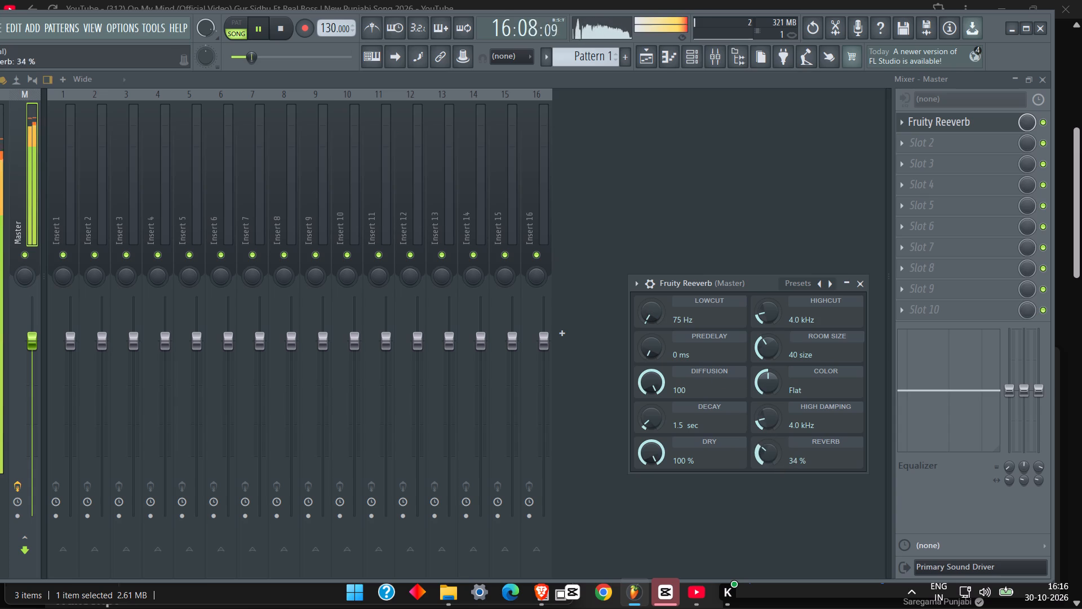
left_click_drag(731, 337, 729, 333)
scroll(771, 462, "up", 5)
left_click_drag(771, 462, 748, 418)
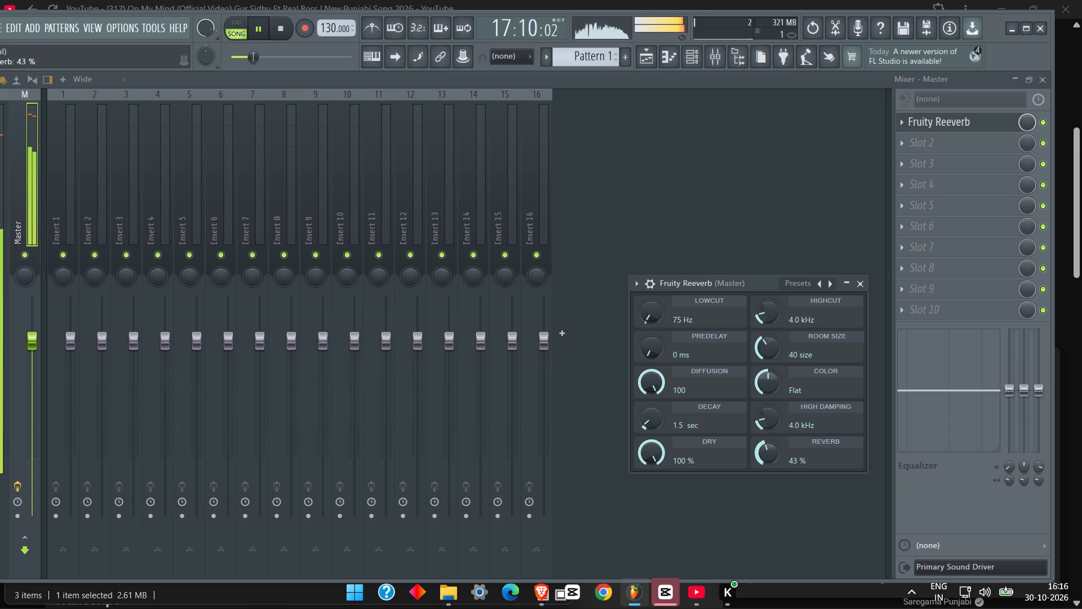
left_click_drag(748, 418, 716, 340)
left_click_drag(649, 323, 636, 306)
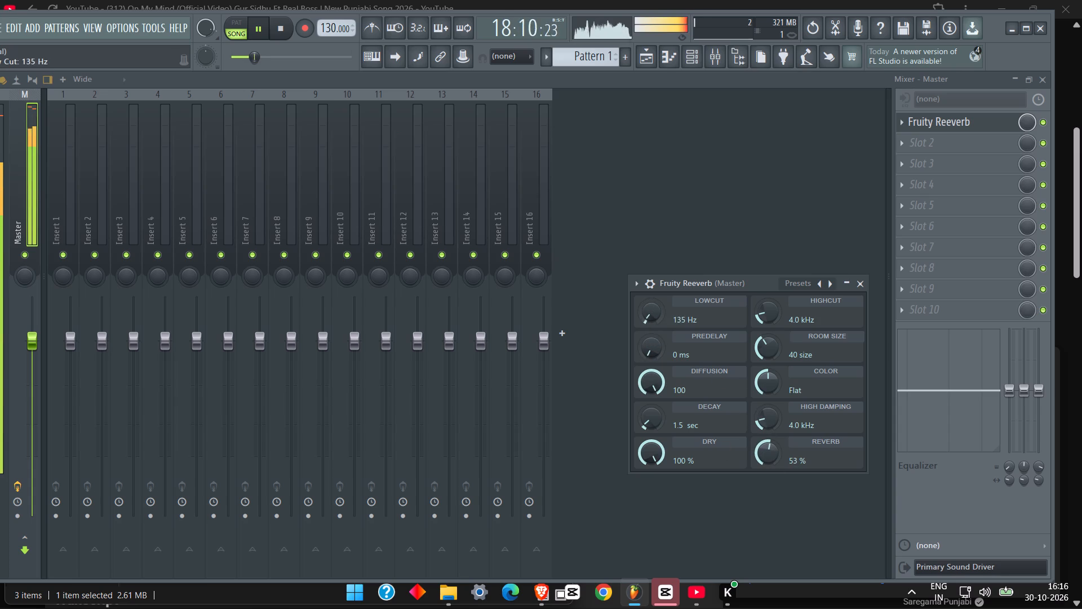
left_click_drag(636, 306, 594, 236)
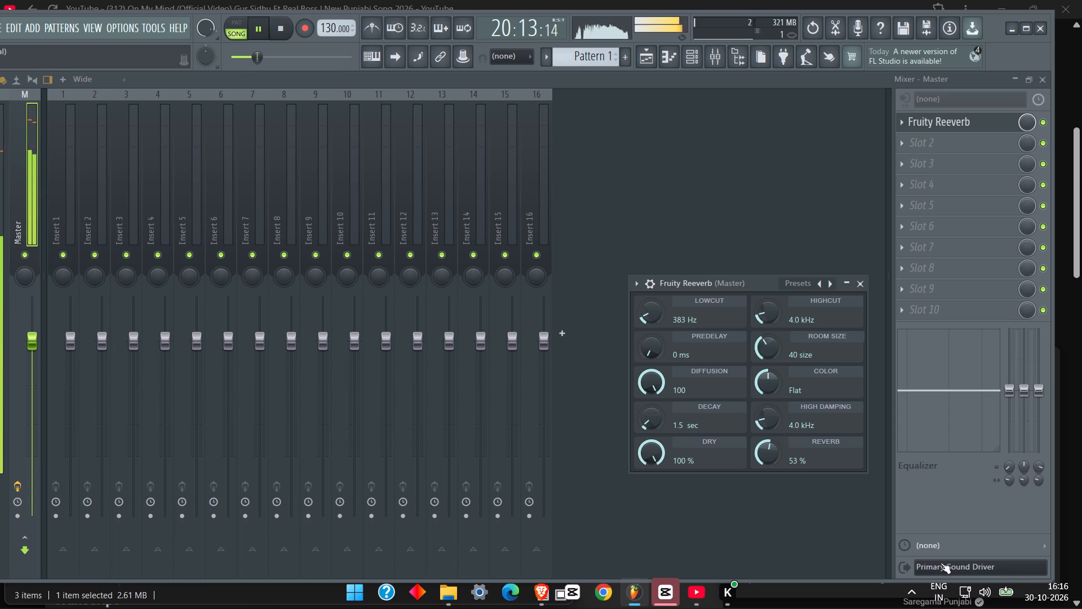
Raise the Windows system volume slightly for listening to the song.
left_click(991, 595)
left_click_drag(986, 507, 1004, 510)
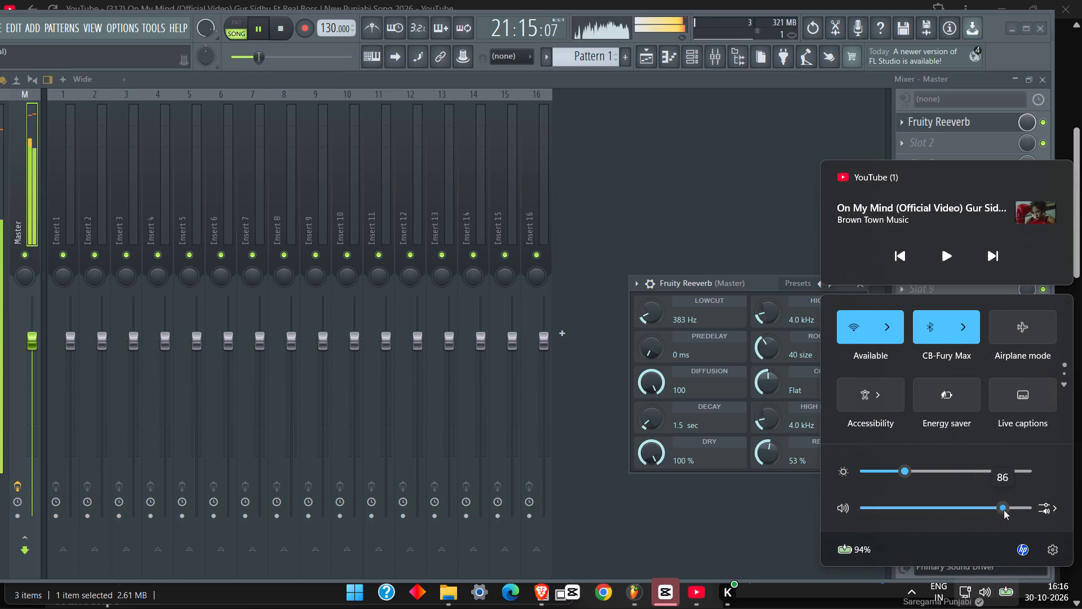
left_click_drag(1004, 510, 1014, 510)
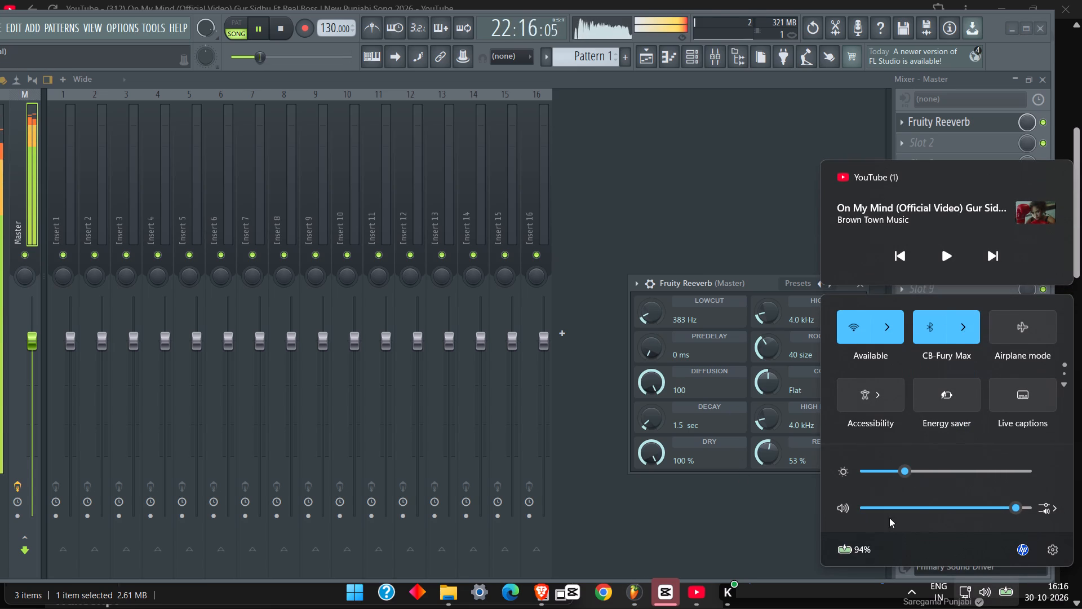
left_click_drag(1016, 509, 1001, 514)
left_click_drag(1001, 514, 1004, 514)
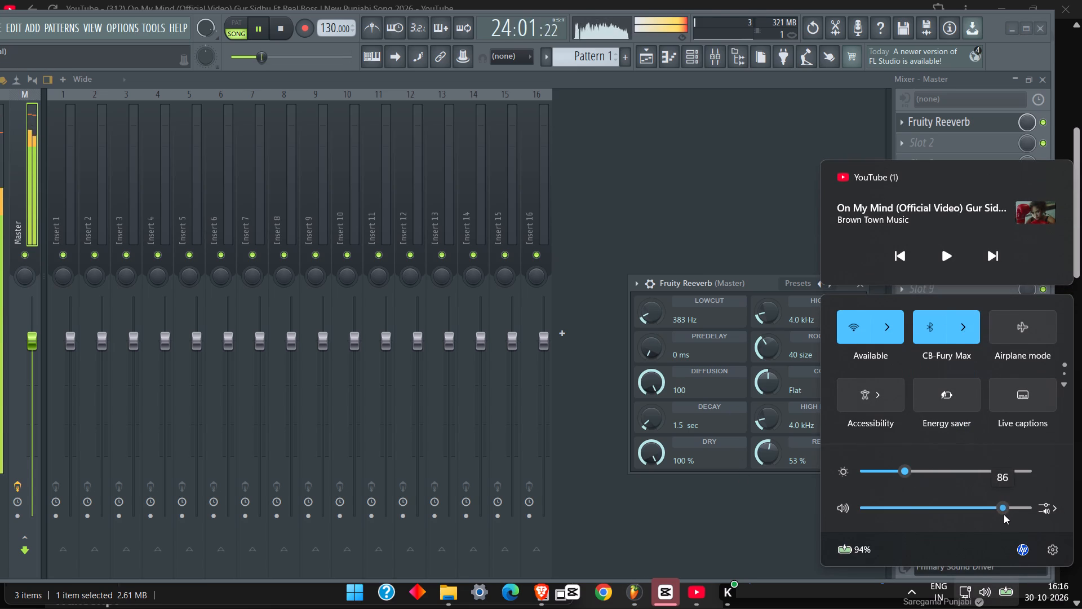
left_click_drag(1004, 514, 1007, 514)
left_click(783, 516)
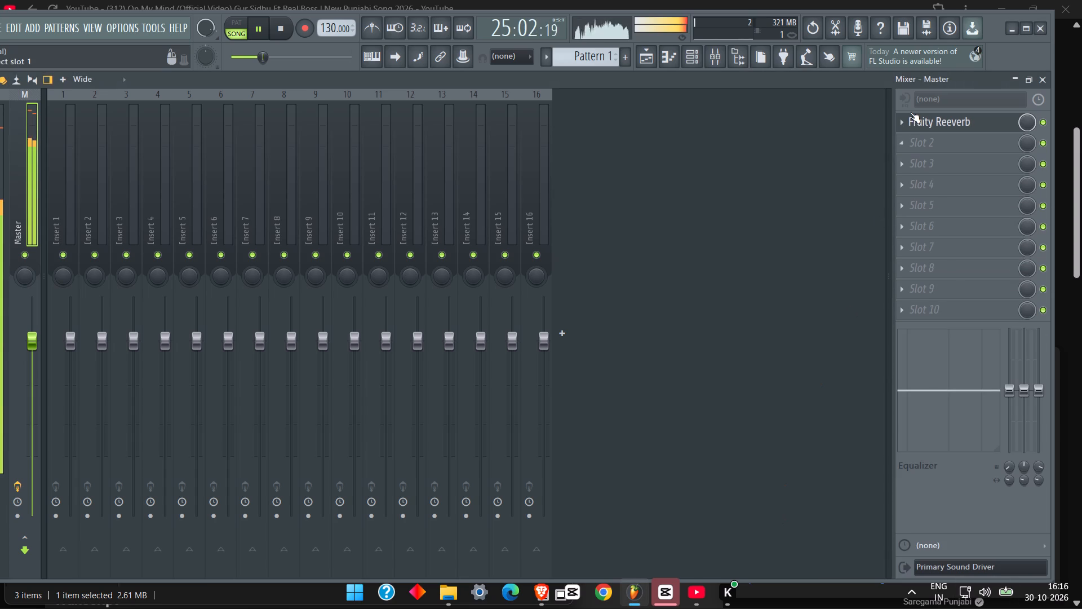
Reopen the Master track's Fruity Reeverb and set dry to 98 %, low cut to 429 Hz and reverb to 62 %.
left_click(903, 127)
double_click(913, 123)
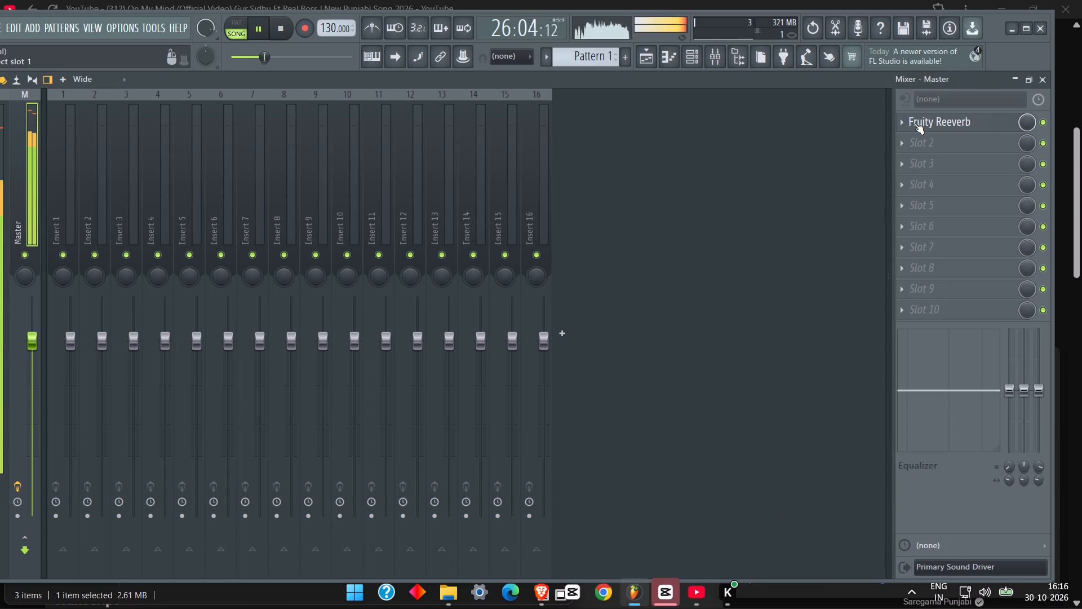
left_click(914, 123)
left_click_drag(756, 285, 703, 224)
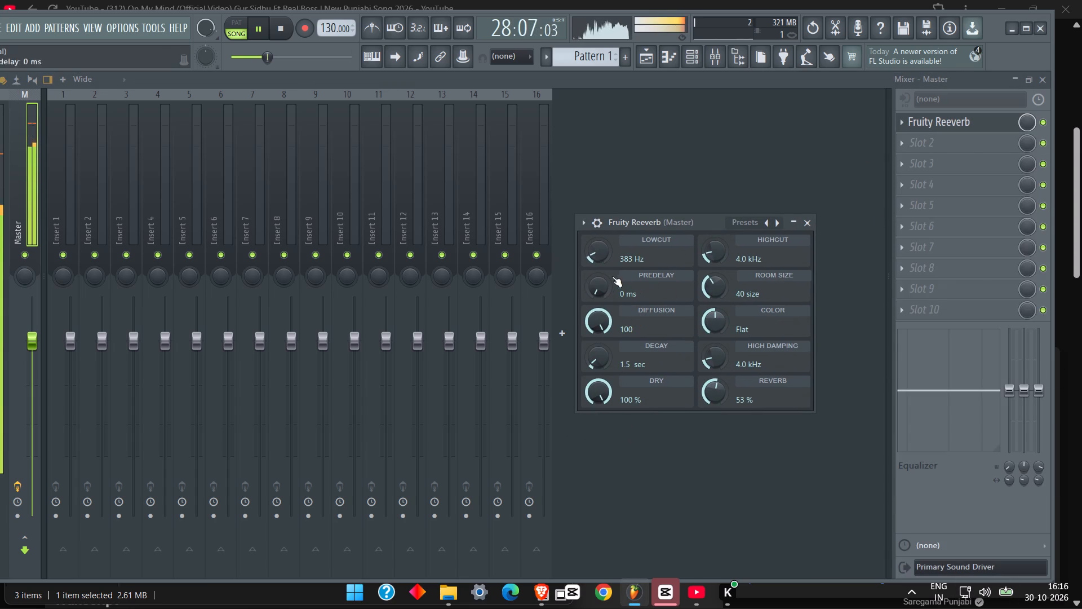
left_click_drag(722, 402, 679, 339)
scroll(597, 397, "down", 2)
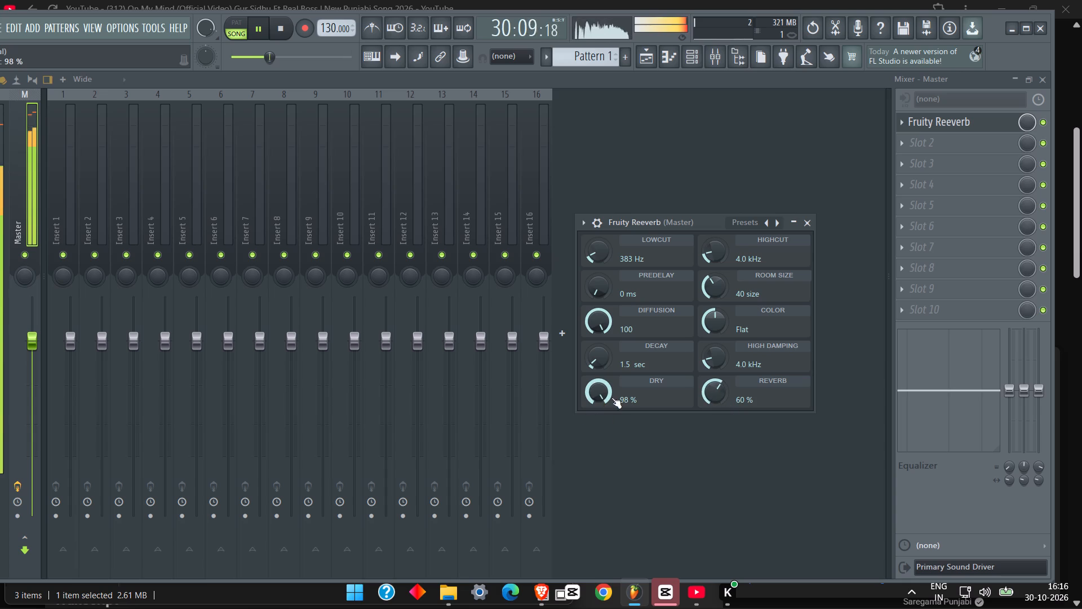
scroll(598, 253, "up", 2)
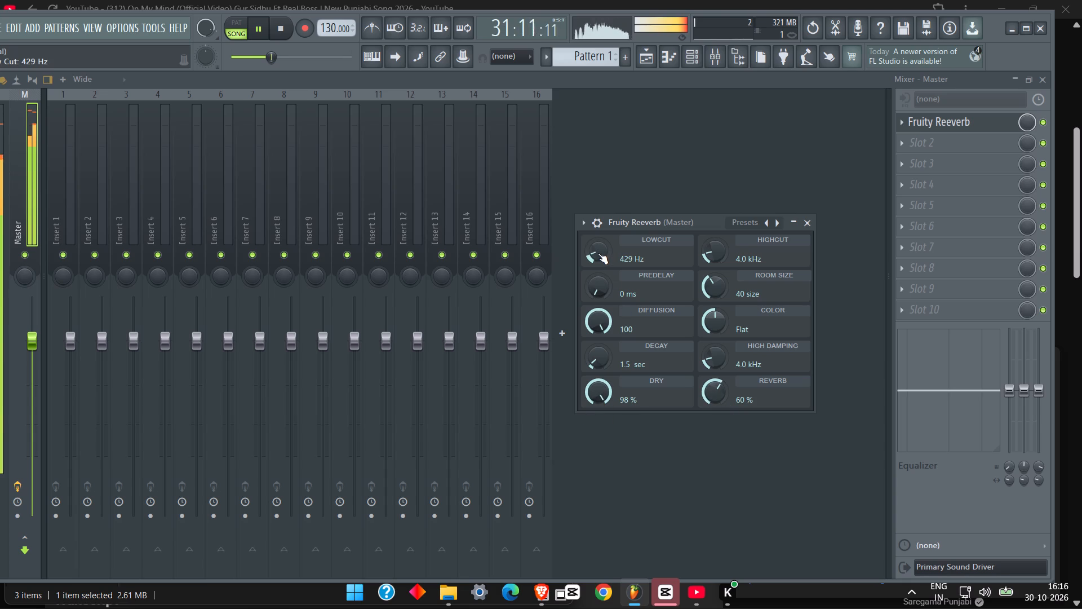
scroll(597, 254, "up", 1)
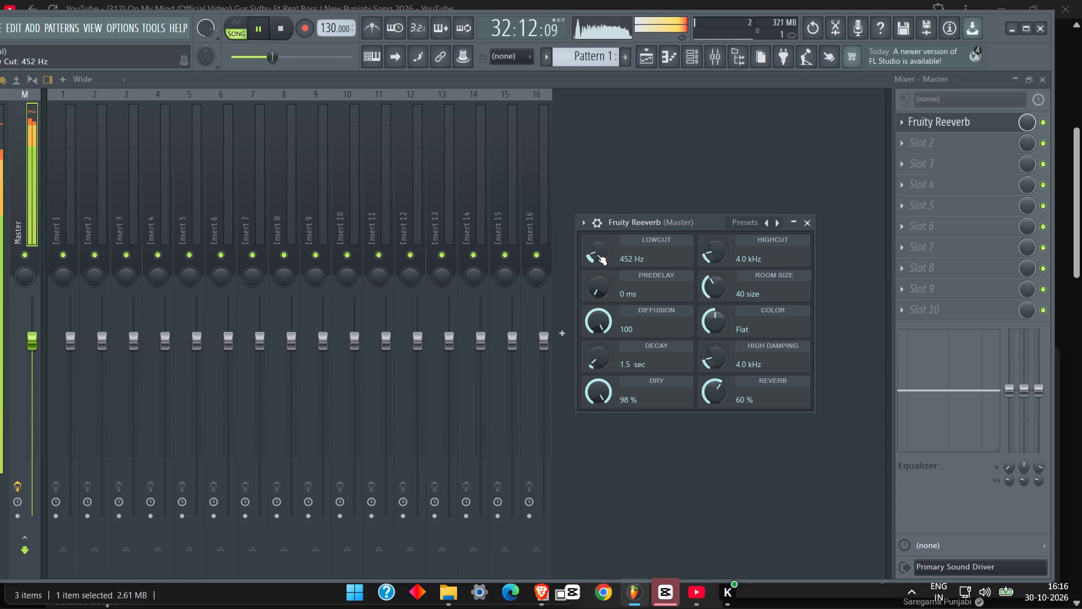
scroll(597, 254, "down", 1)
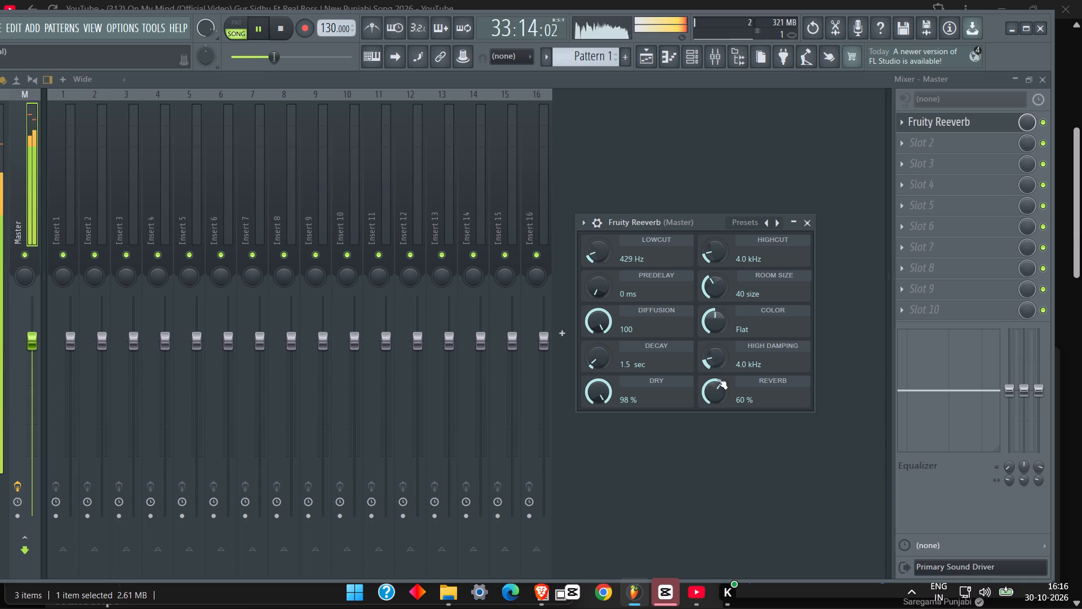
left_click_drag(717, 391, 708, 373)
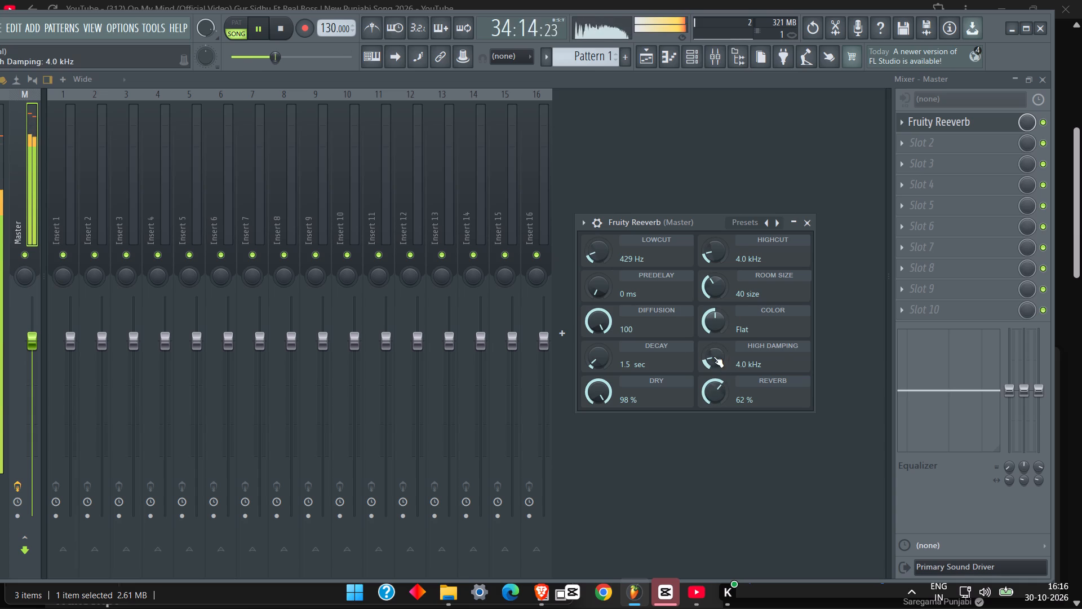
Set Fruity Reeverb's high damping to 7.0 kHz and its room size to 73.
left_click_drag(713, 356, 664, 240)
left_click_drag(713, 288, 707, 229)
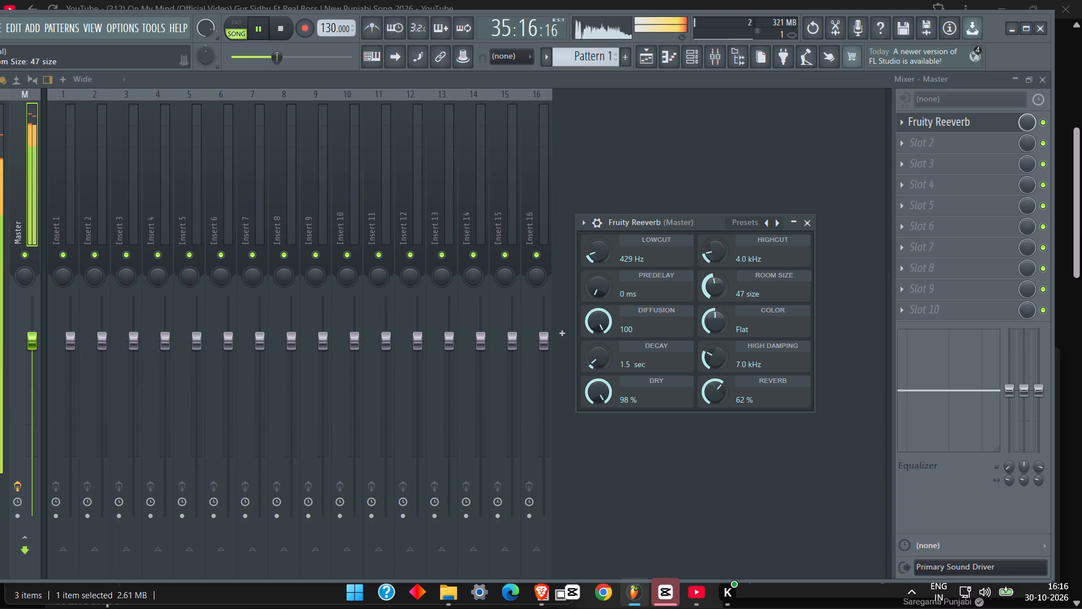
left_click_drag(707, 229, 648, 577)
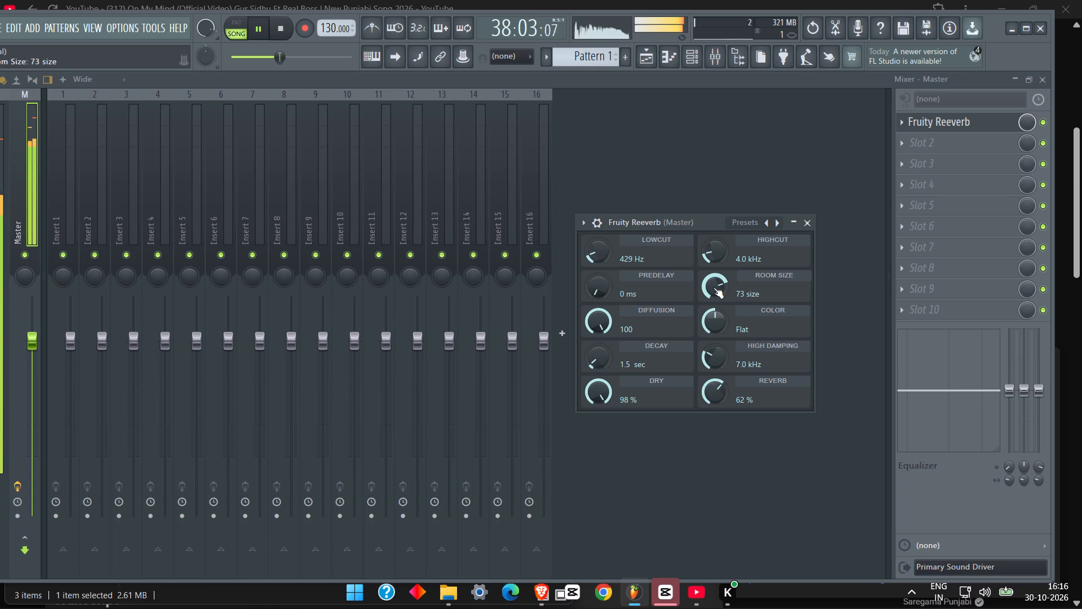
Raise the Windows system volume to near its maximum and listen to the processed song.
left_click(1022, 604)
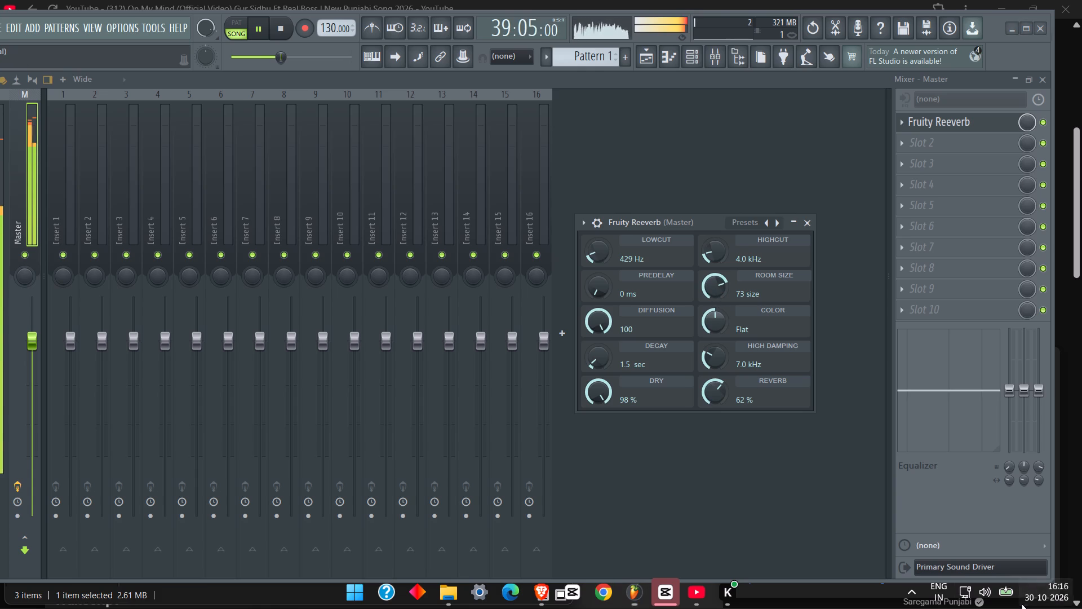
left_click(997, 601)
left_click_drag(990, 511, 1012, 513)
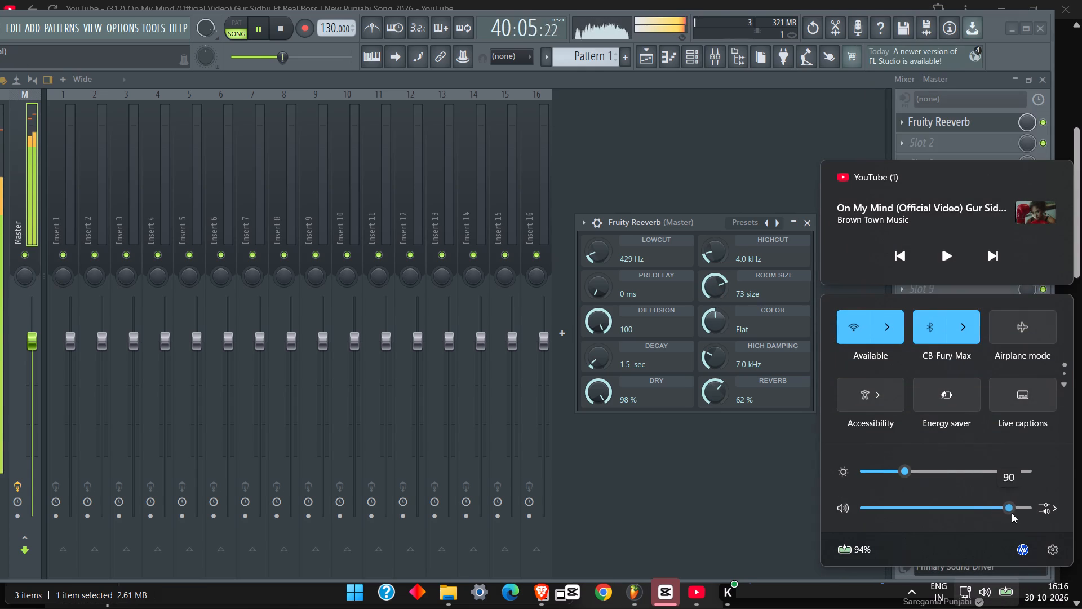
left_click_drag(1012, 513, 1025, 512)
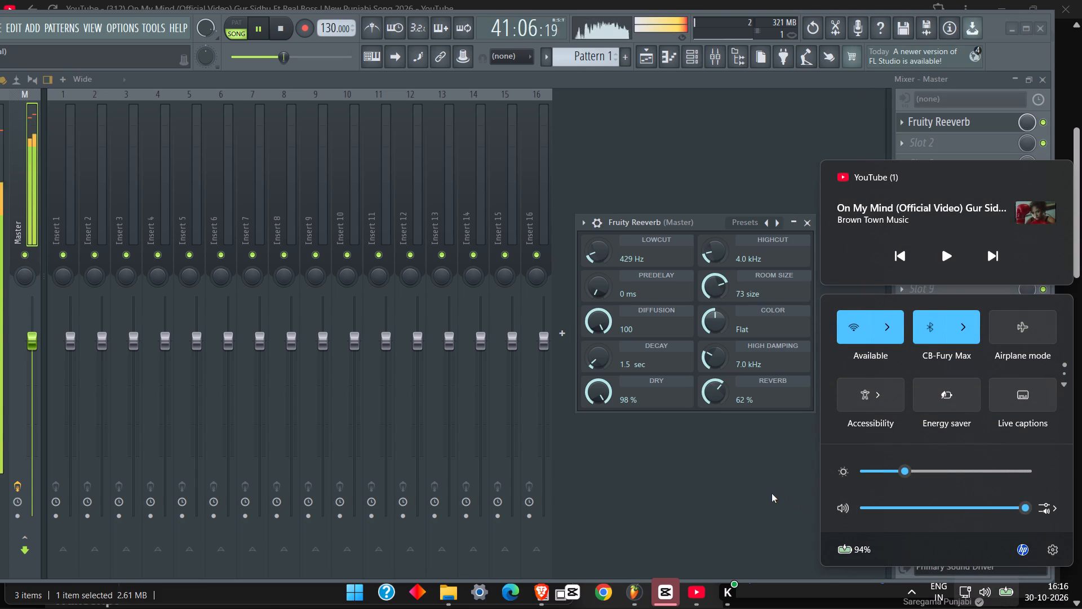
left_click(771, 493)
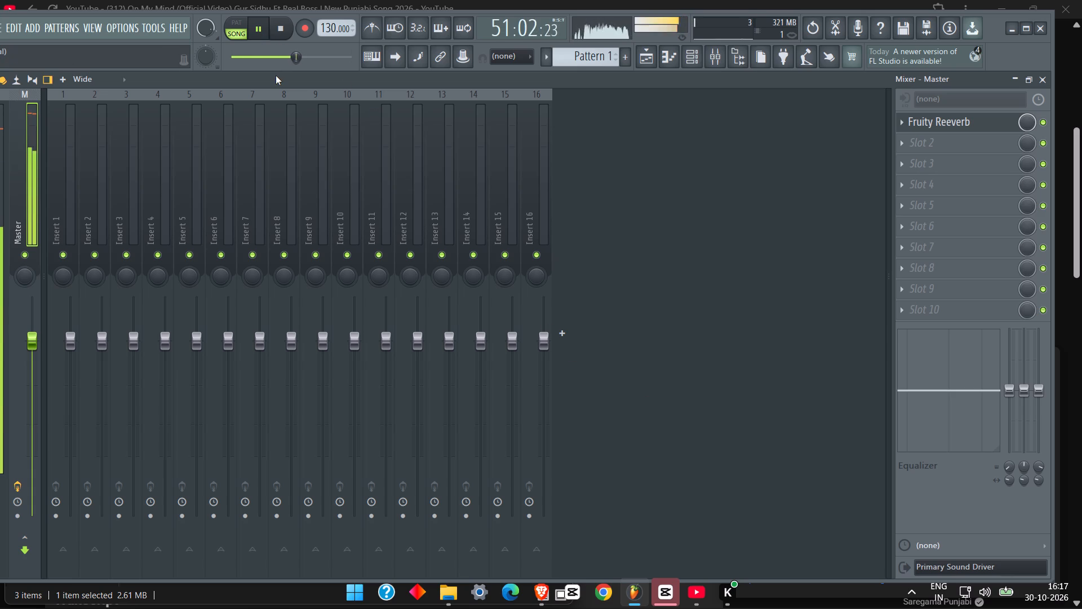
Pause the song and render the full song as the WAV file "On My Mind" in the Music folder.
left_click(261, 37)
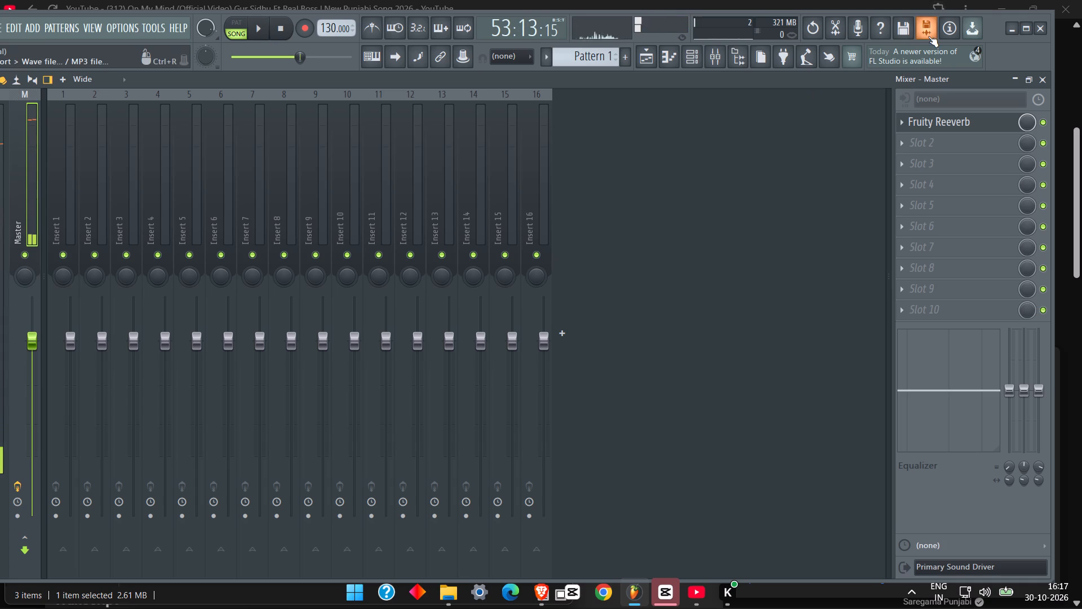
left_click(928, 36)
left_click(39, 157)
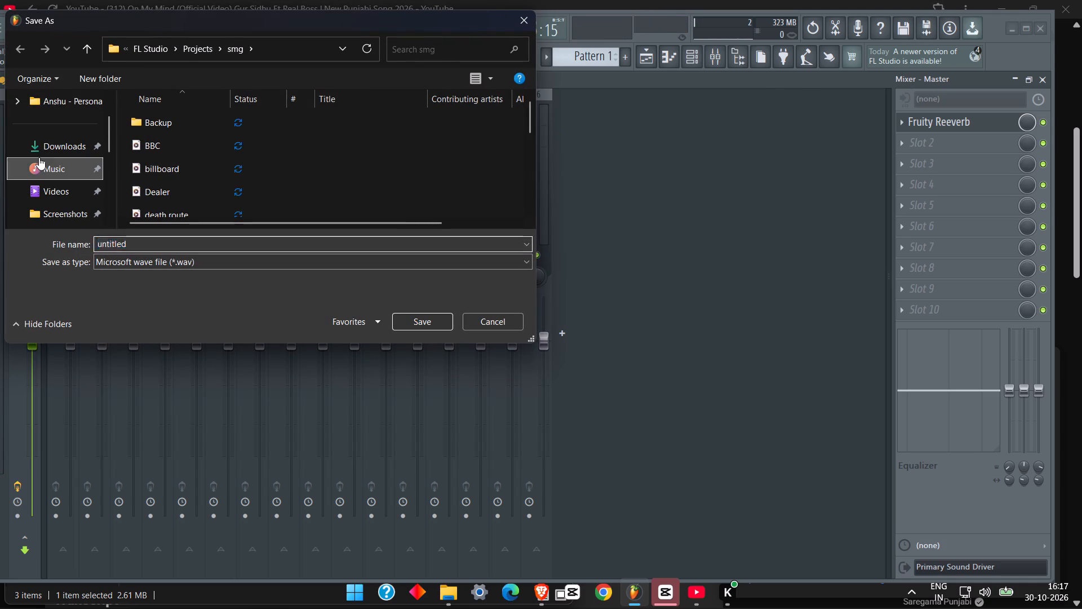
key("ctrl+a")
left_click(150, 266, "ctrl")
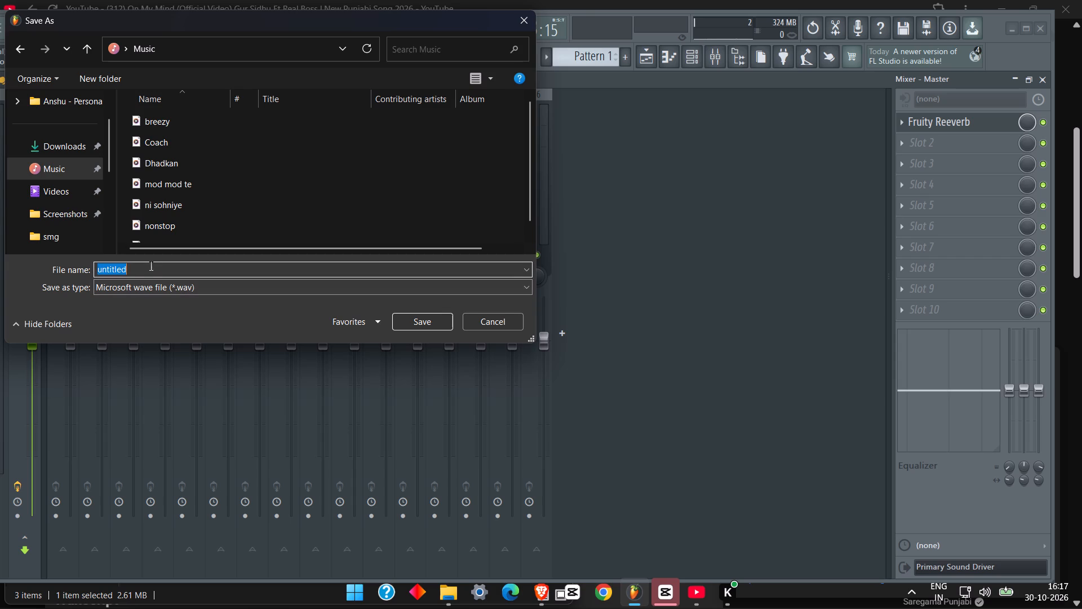
key("ctrl+v")
left_click(421, 319)
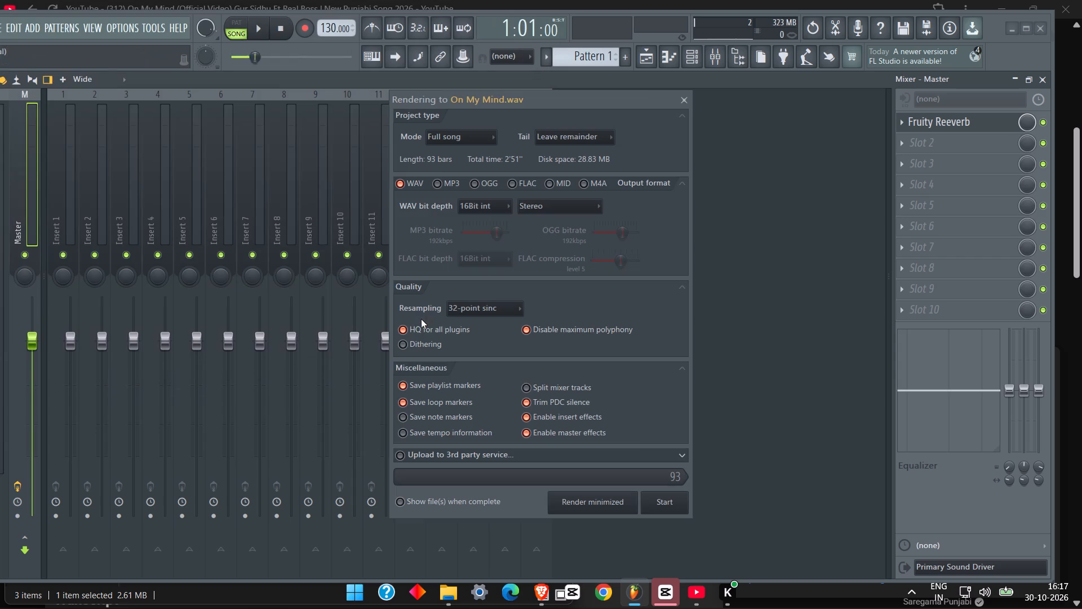
left_click(675, 503)
Switch to CapCut and open the project 0521.
left_click(666, 587)
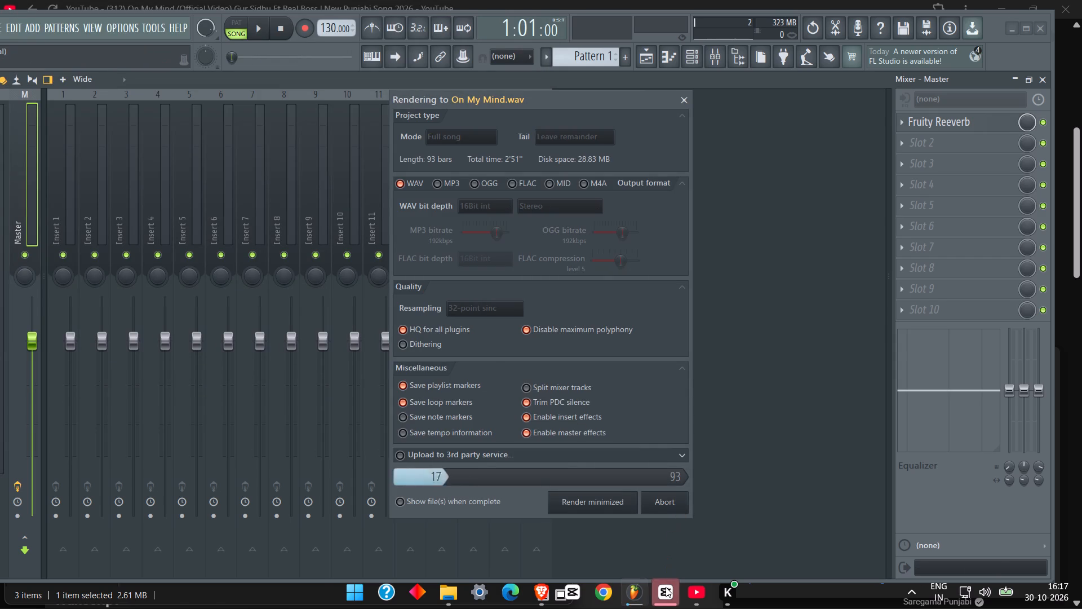
left_click(238, 523)
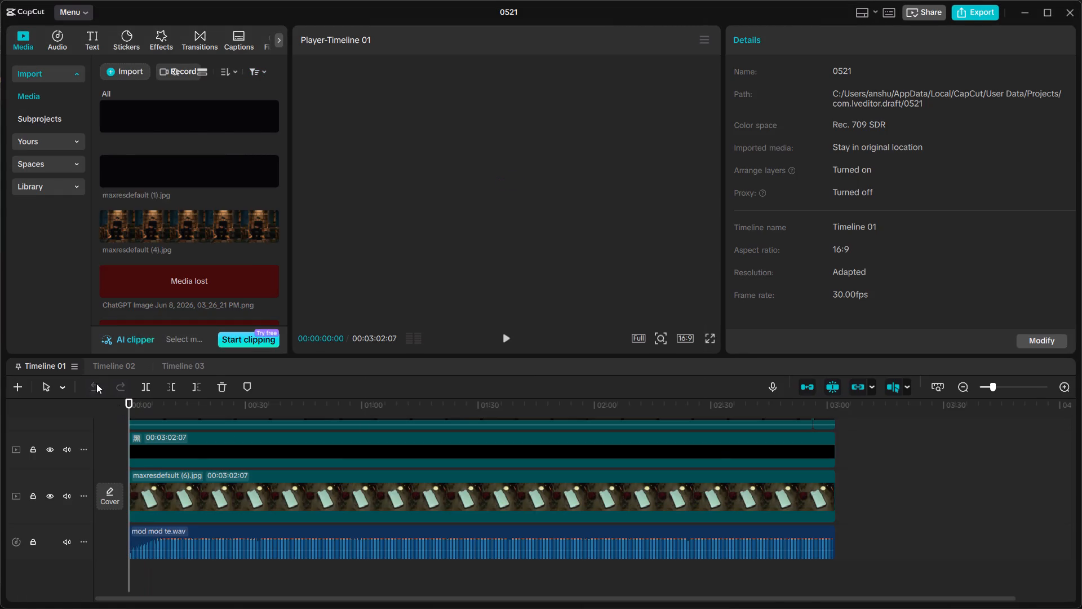
Import the image maxresdefault (7) from the Downloads folder into the project media.
left_click(707, 444)
left_click(127, 73)
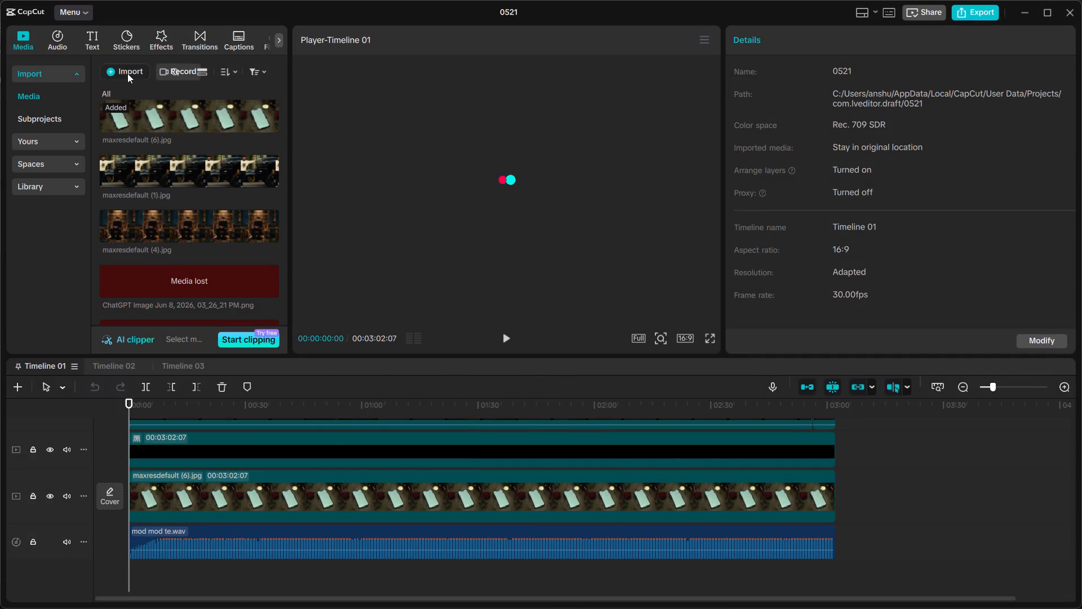
left_click(134, 96)
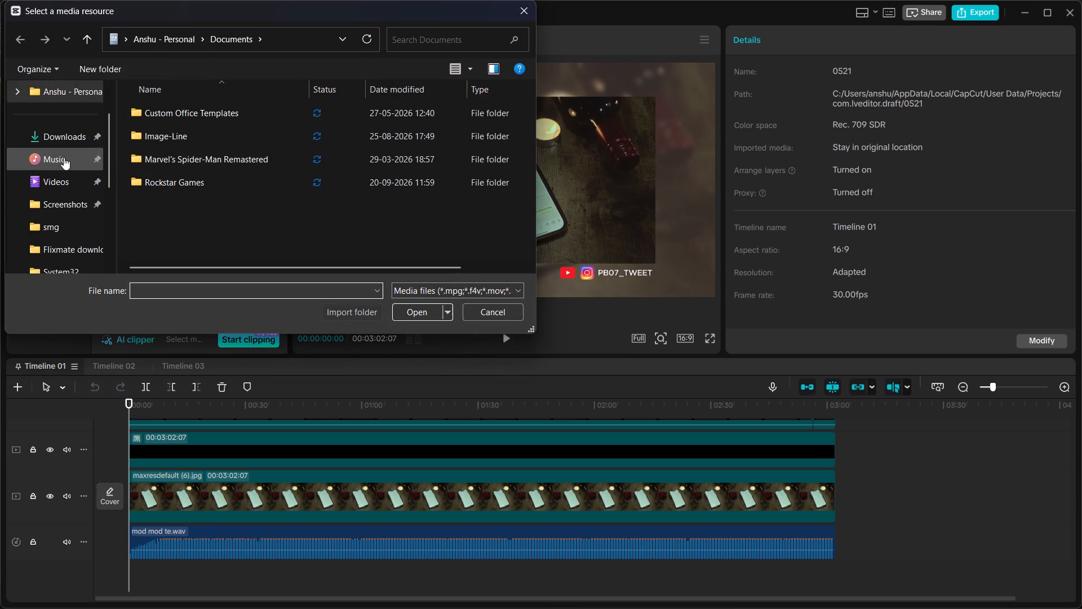
left_click(64, 157)
left_click(68, 137)
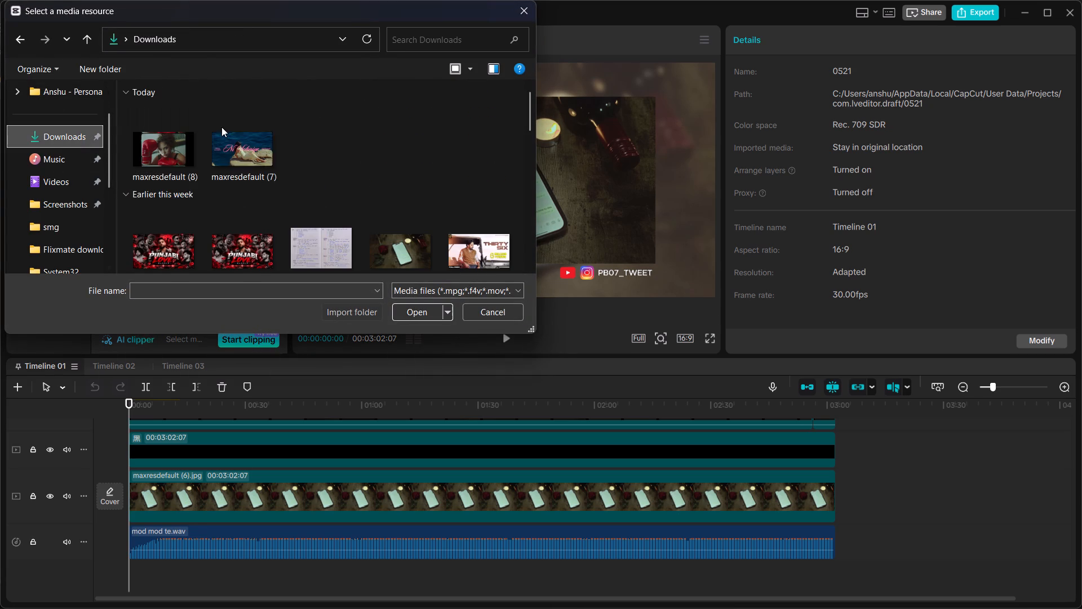
double_click(223, 128)
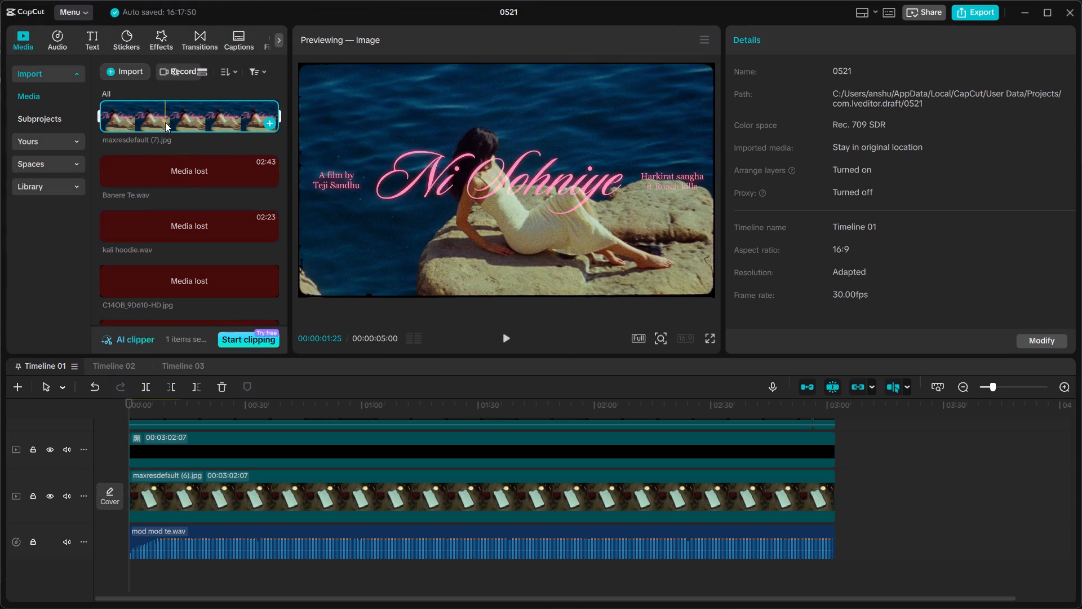
Replace the background and overlay maxresdefault (6).jpg clips on the timeline with maxresdefault (7).jpg, keeping the original video effect.
left_click_drag(165, 122, 245, 483)
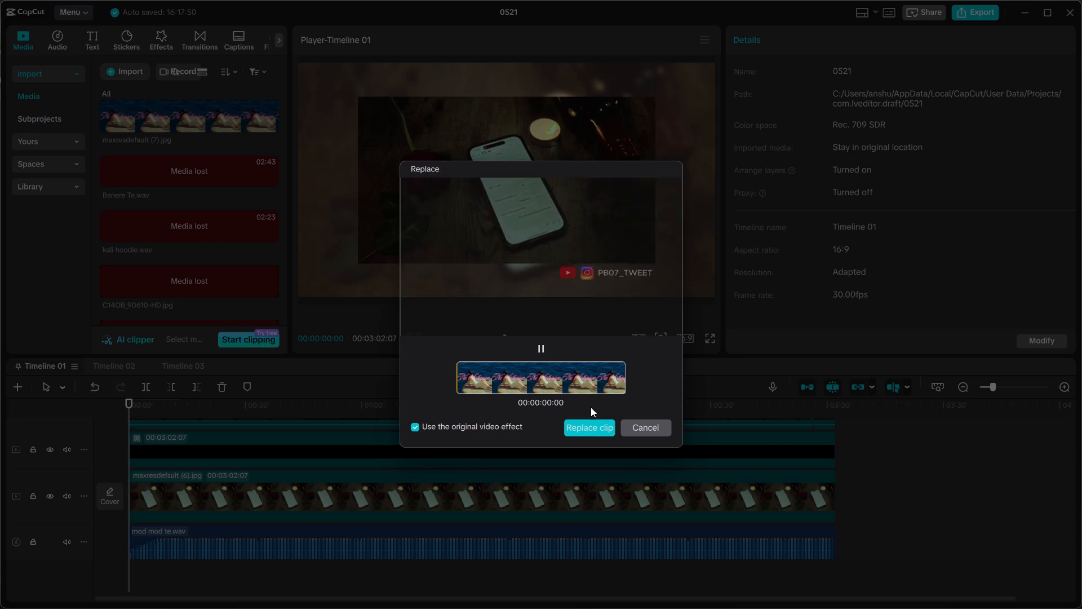
left_click(592, 435)
scroll(415, 444, "up", 2)
scroll(249, 471, "up", 1)
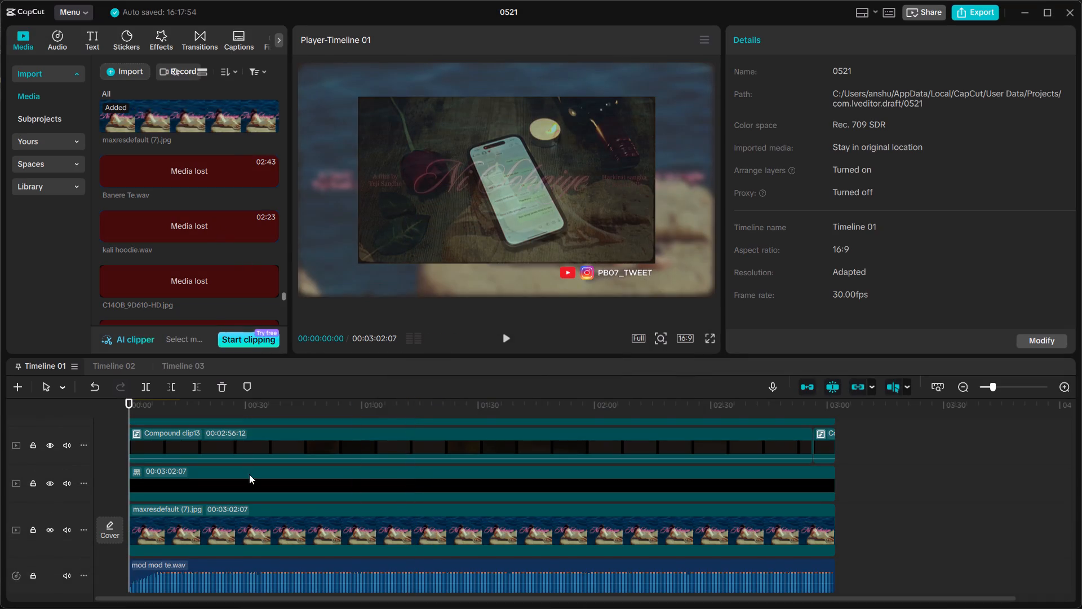
scroll(249, 474, "up", 3)
left_click_drag(158, 114, 233, 452)
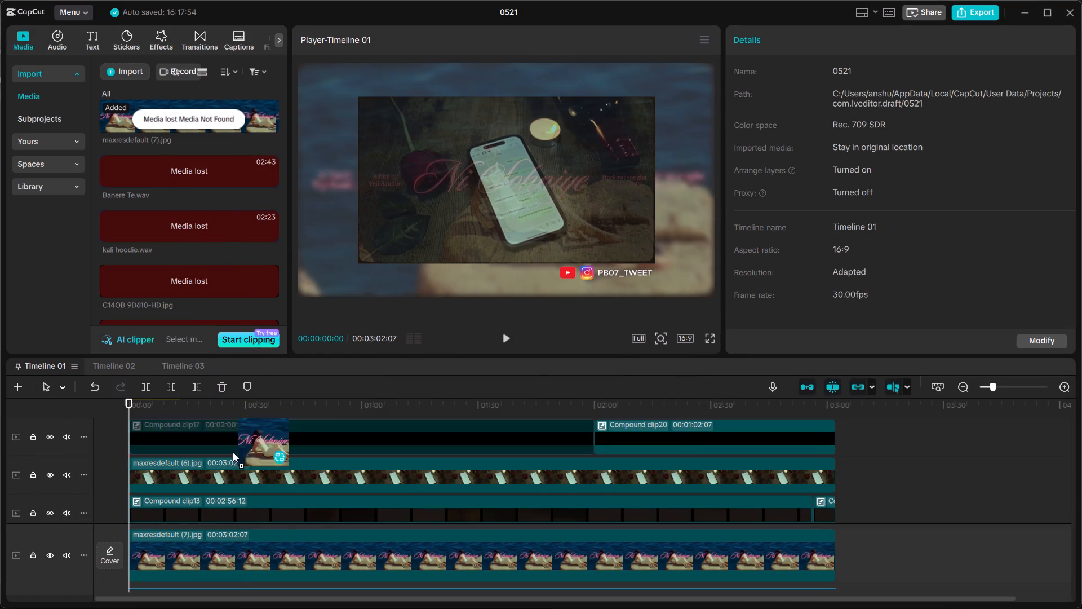
left_click_drag(233, 452, 242, 479)
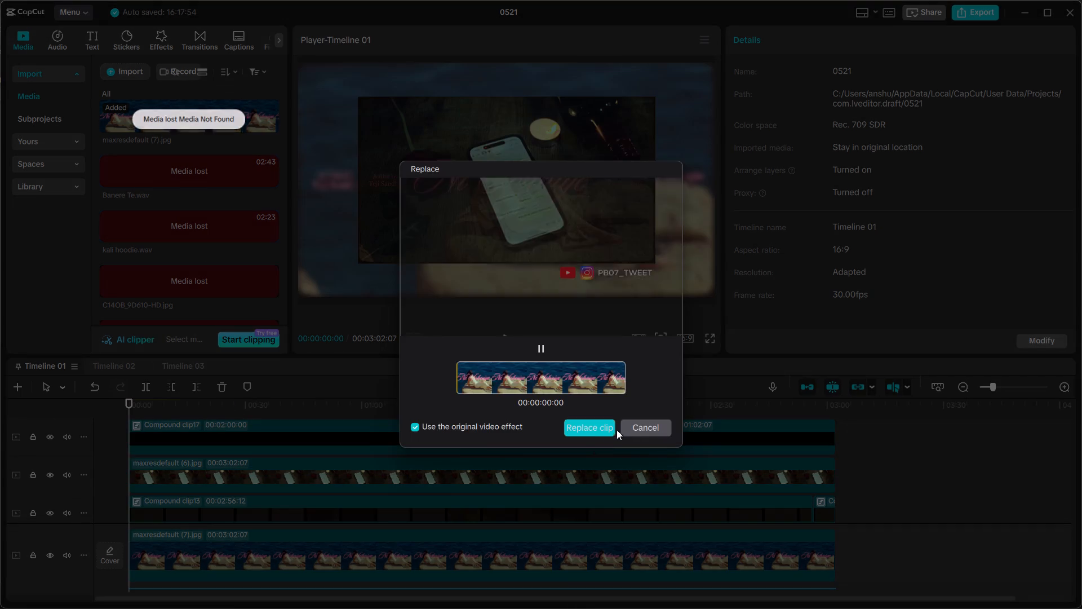
left_click(598, 428)
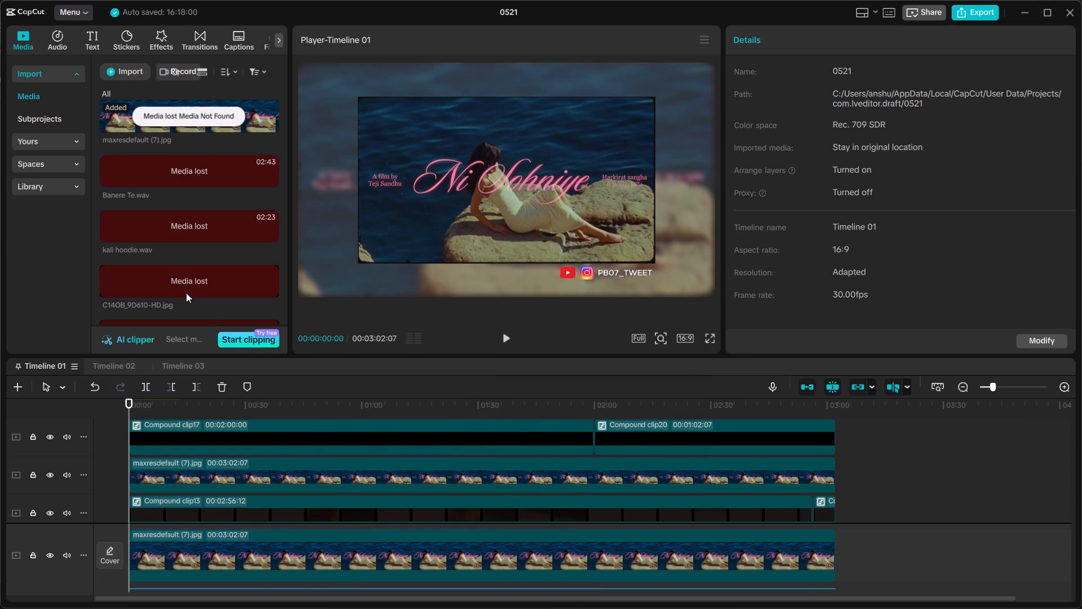
Crop the overlay maxresdefault (7).jpg clip slightly on all four sides to trim off its dark border.
left_click(347, 482)
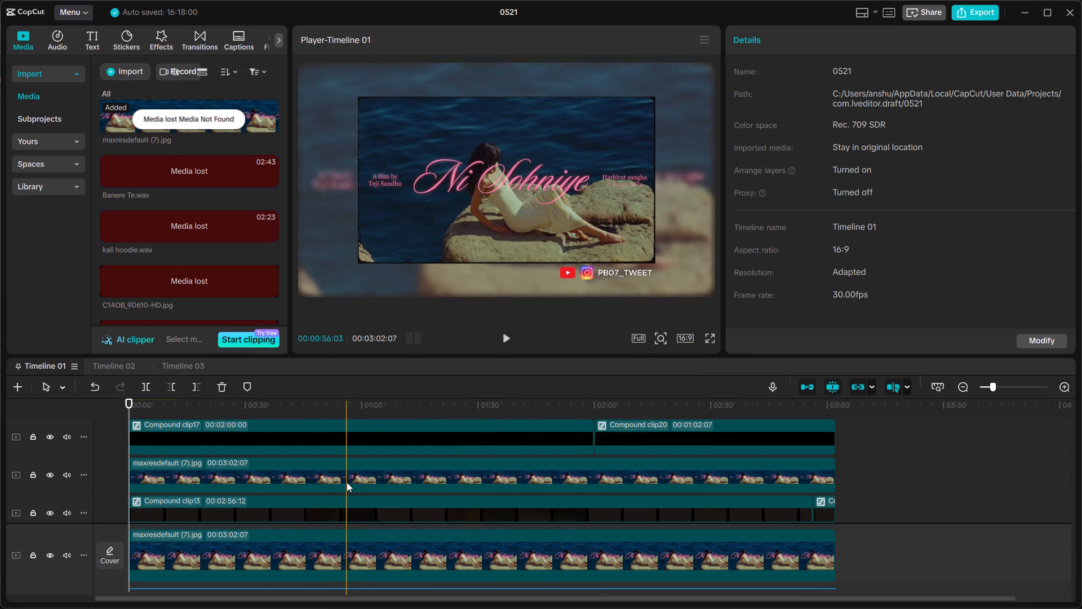
left_click(354, 482)
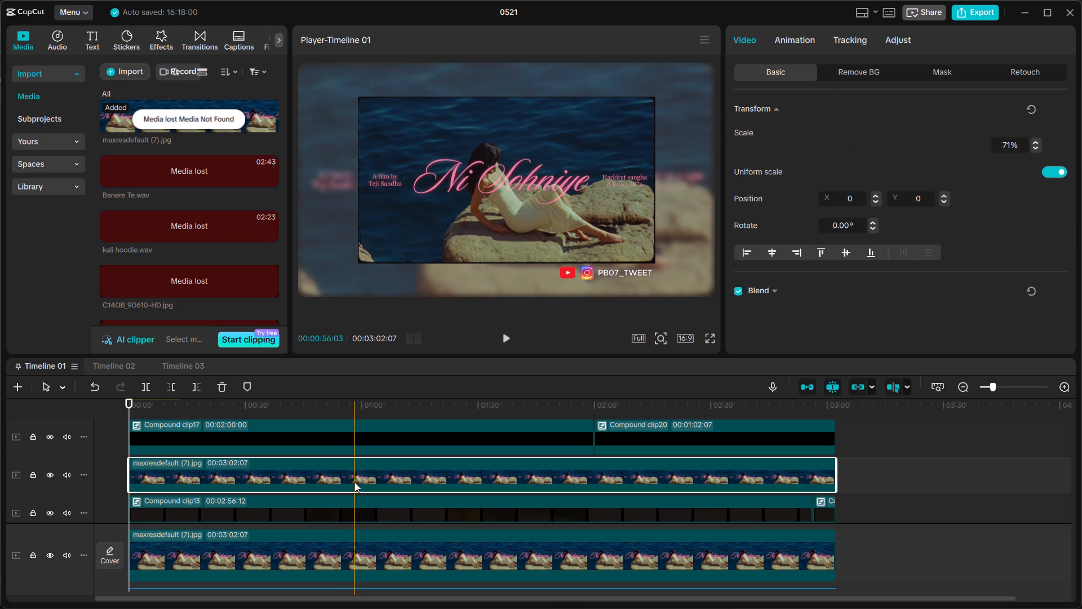
left_click(275, 391)
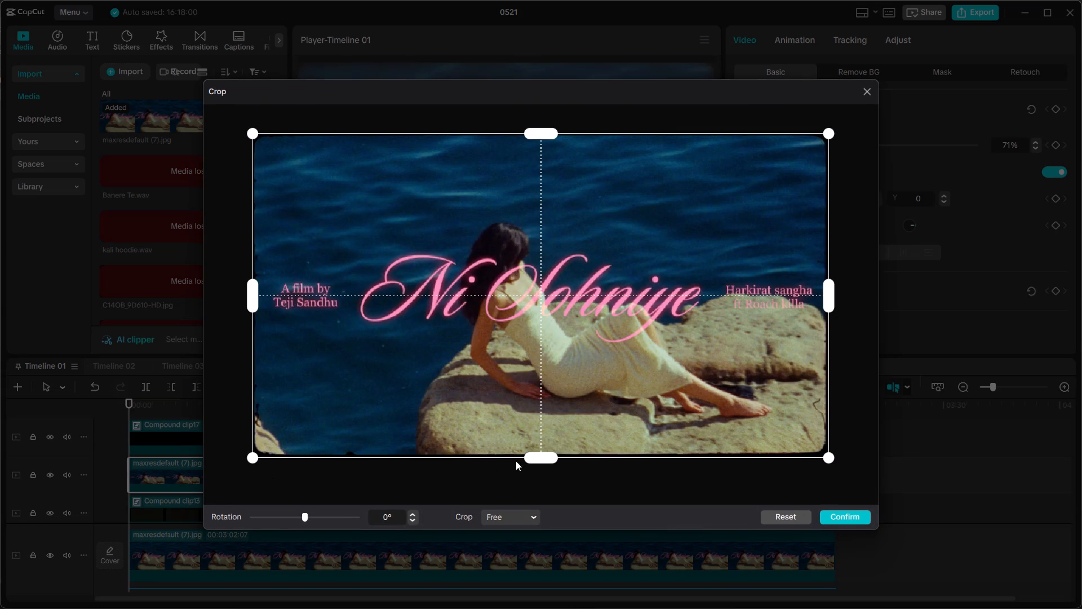
left_click_drag(531, 457, 527, 452)
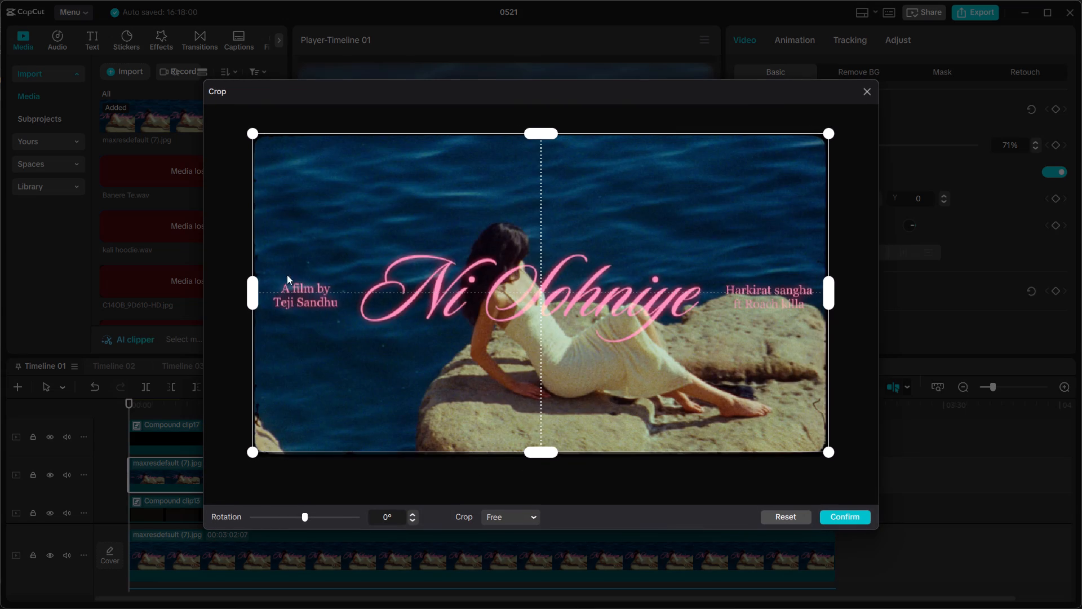
left_click(537, 133)
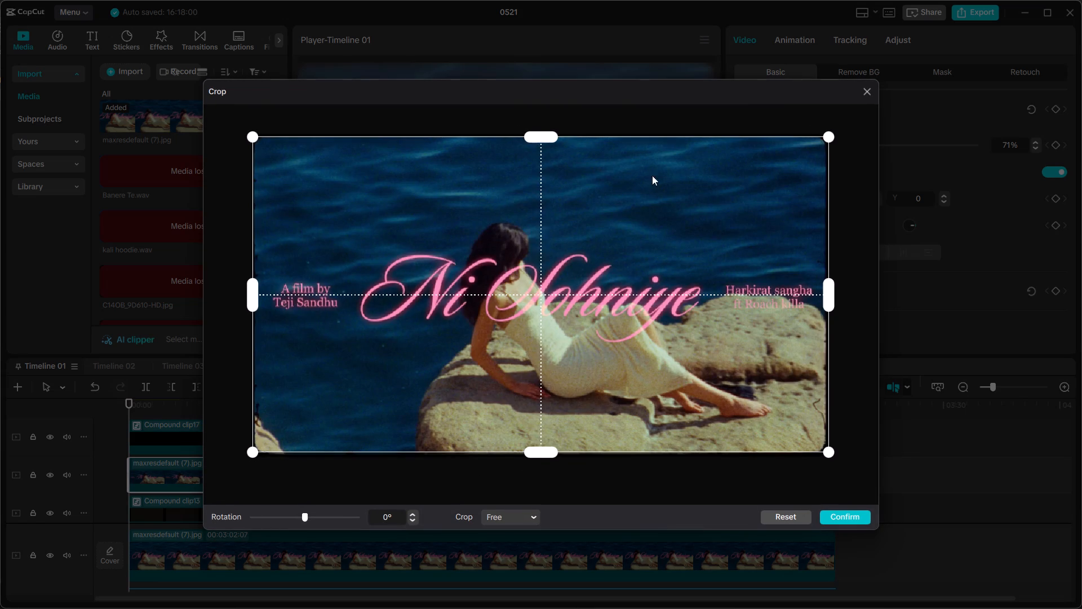
left_click_drag(827, 297, 822, 298)
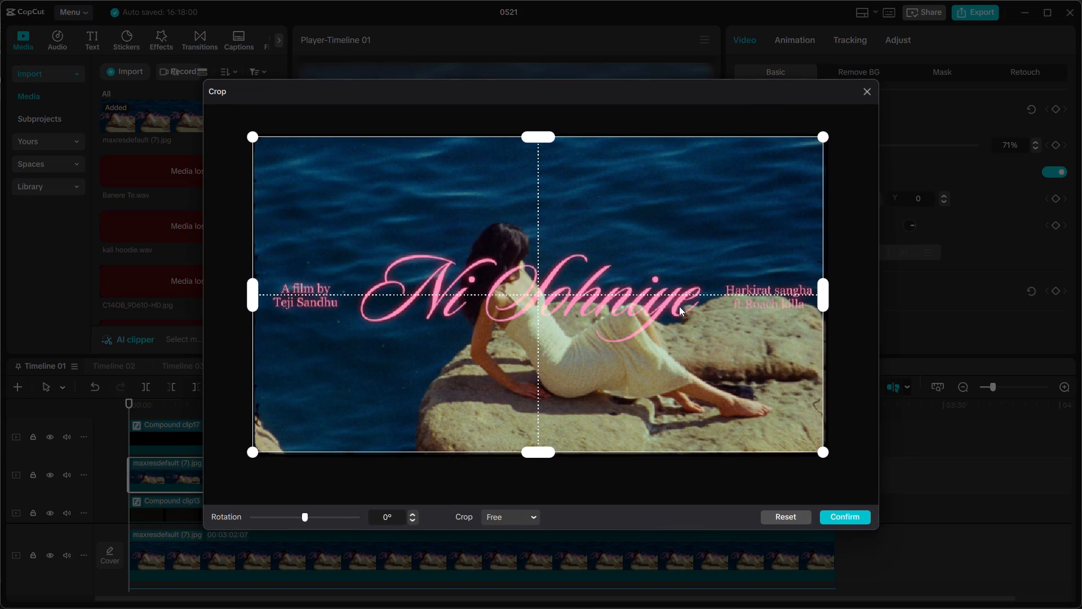
left_click(250, 303)
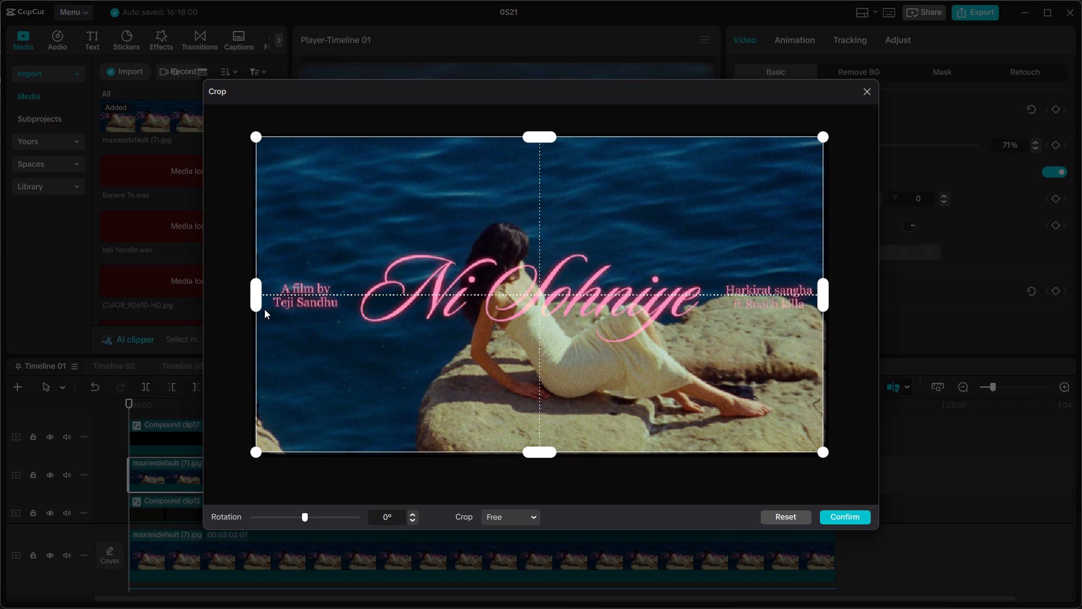
left_click(849, 511)
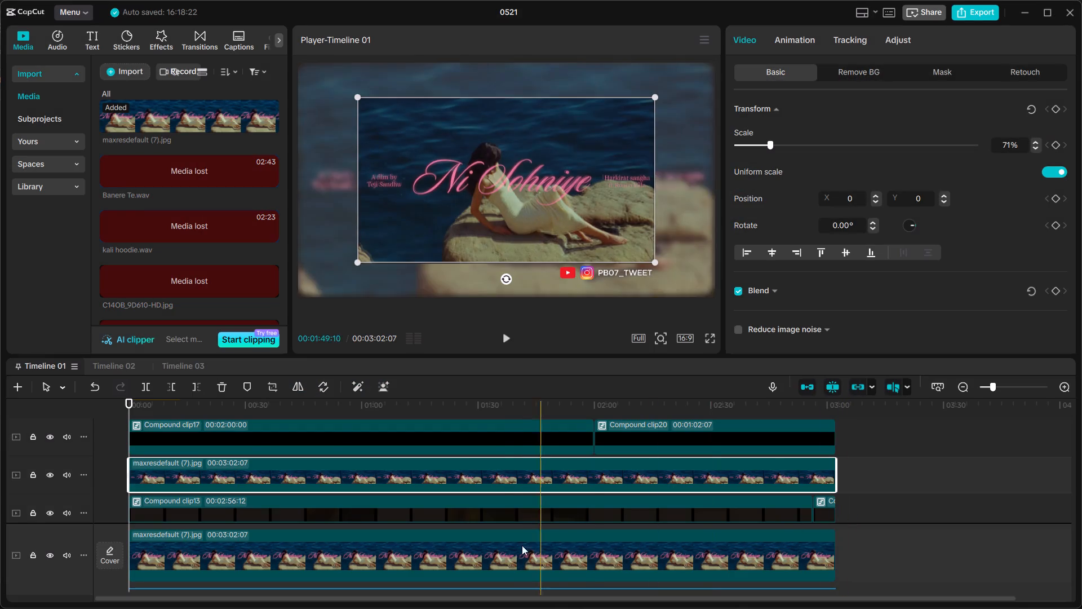
Import the audio file "ni sohniye" from the Music folder into the project media.
left_click(108, 495)
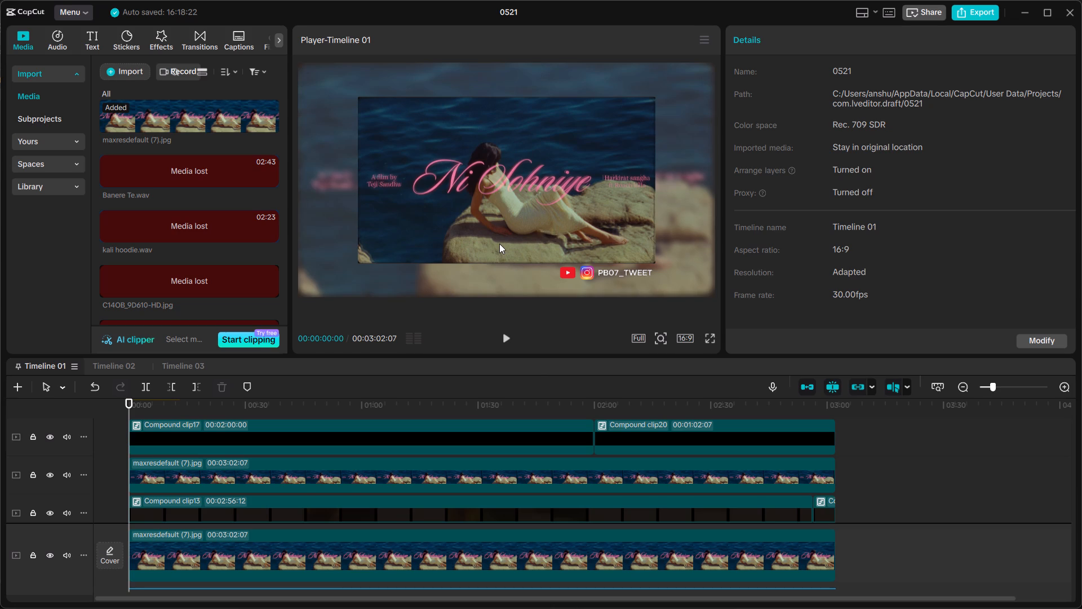
left_click_drag(128, 406, 130, 405)
left_click_drag(130, 405, 121, 405)
left_click(128, 83)
left_click(127, 72)
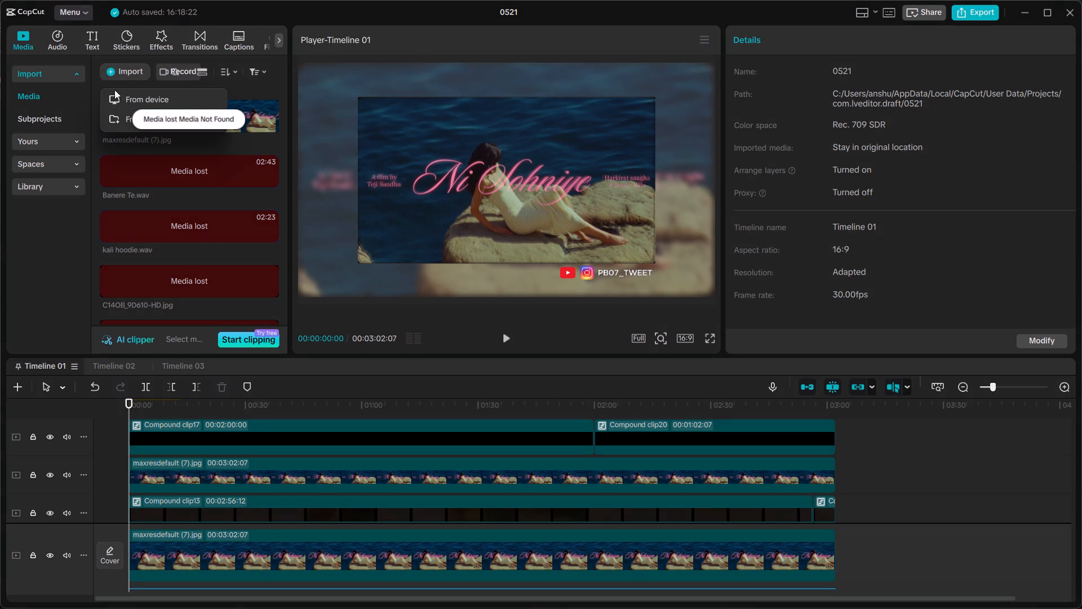
left_click(127, 106)
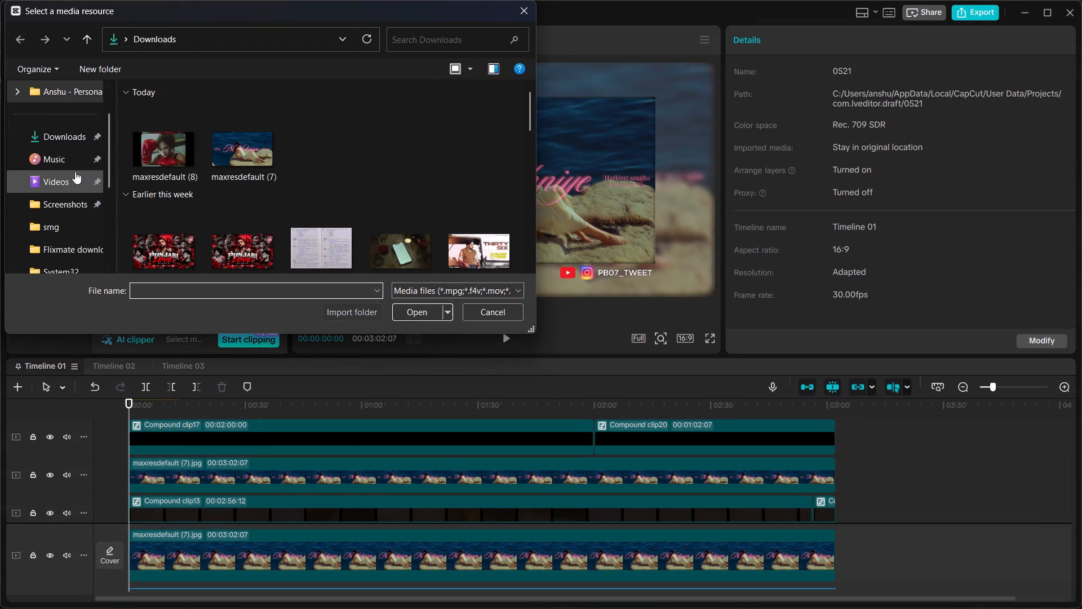
left_click(73, 155)
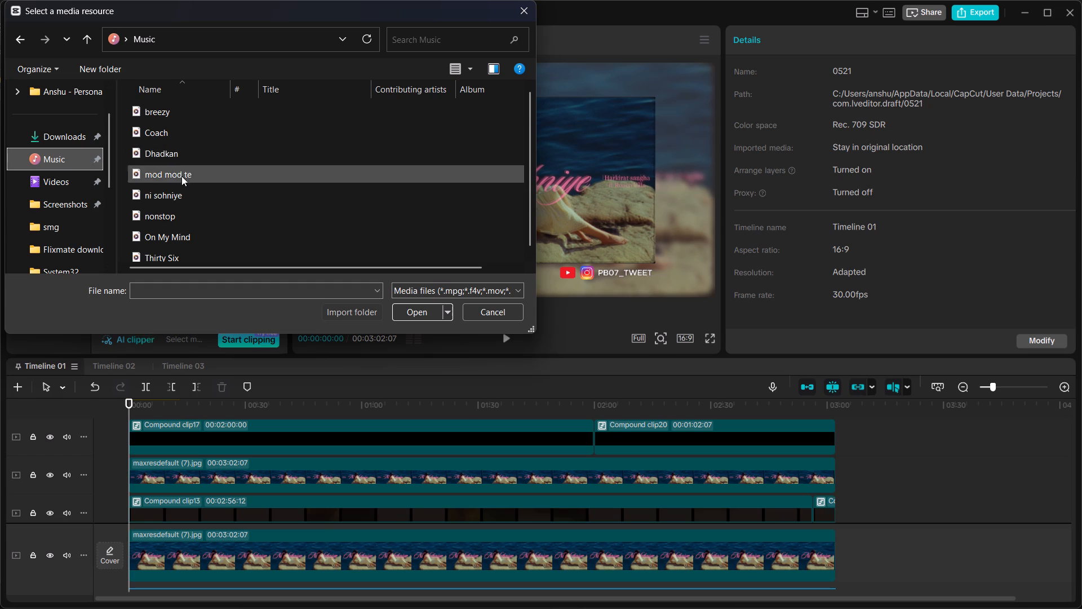
double_click(176, 198)
Add ni sohniye.wav at the start of the timeline and delete the mod mod te.wav audio it replaces.
left_click_drag(139, 287, 141, 417)
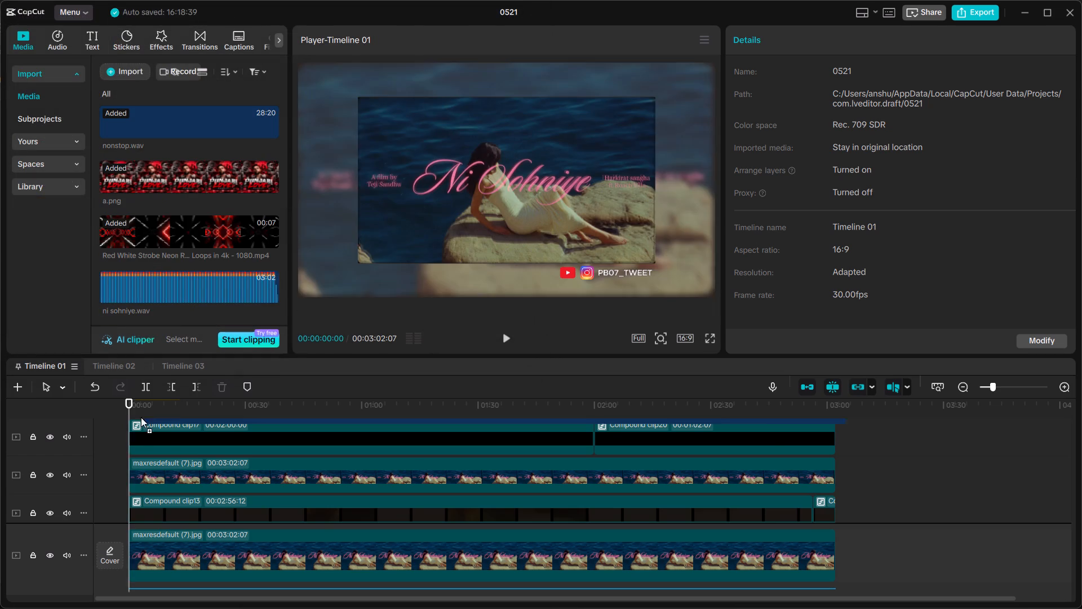
left_click_drag(141, 417, 123, 484)
scroll(123, 485, "down", 3)
left_click(168, 521)
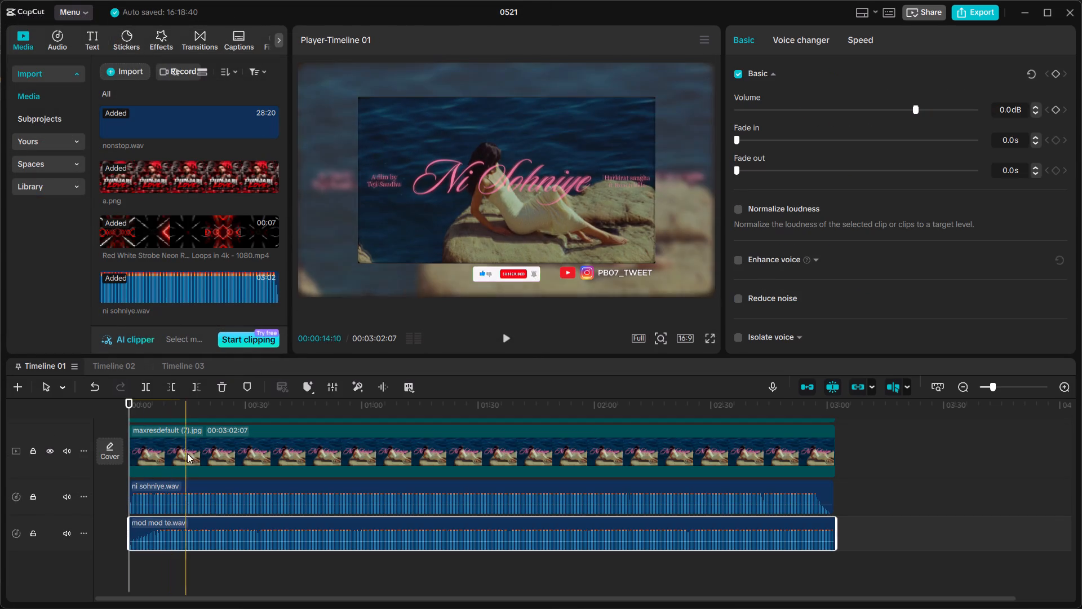
left_click(222, 386)
Play the video from the start to check the new song and the timeline layers, and pause it.
key("space")
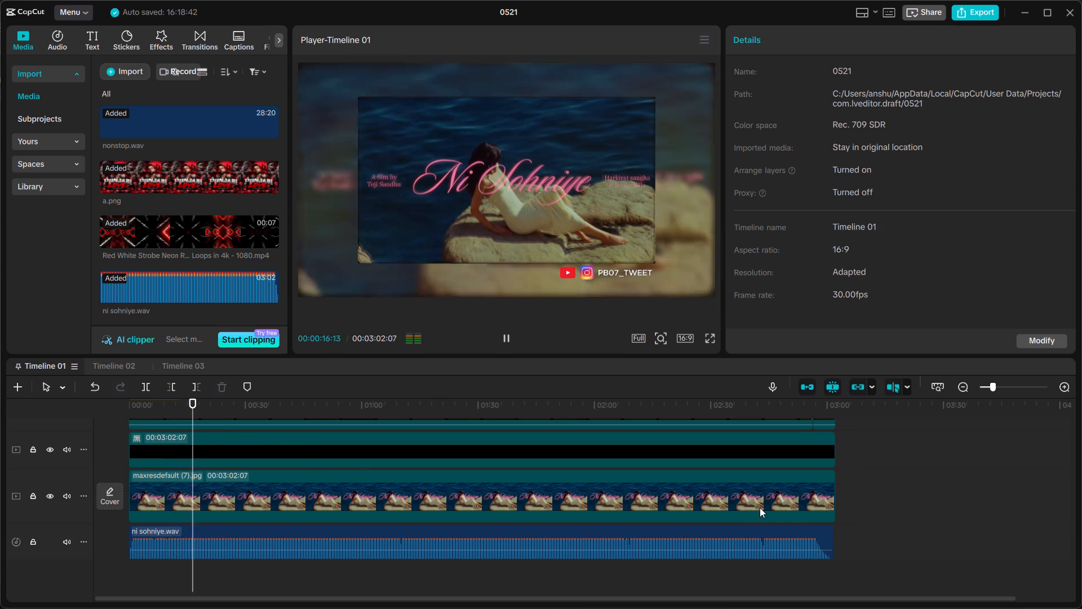
scroll(790, 516, "up", 10)
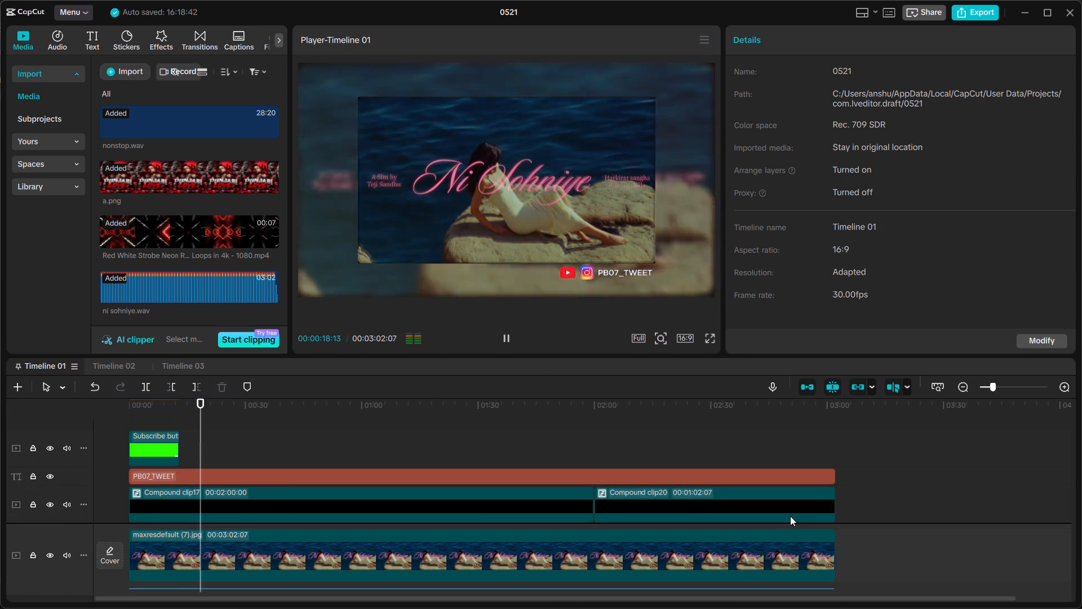
scroll(790, 516, "down", 10)
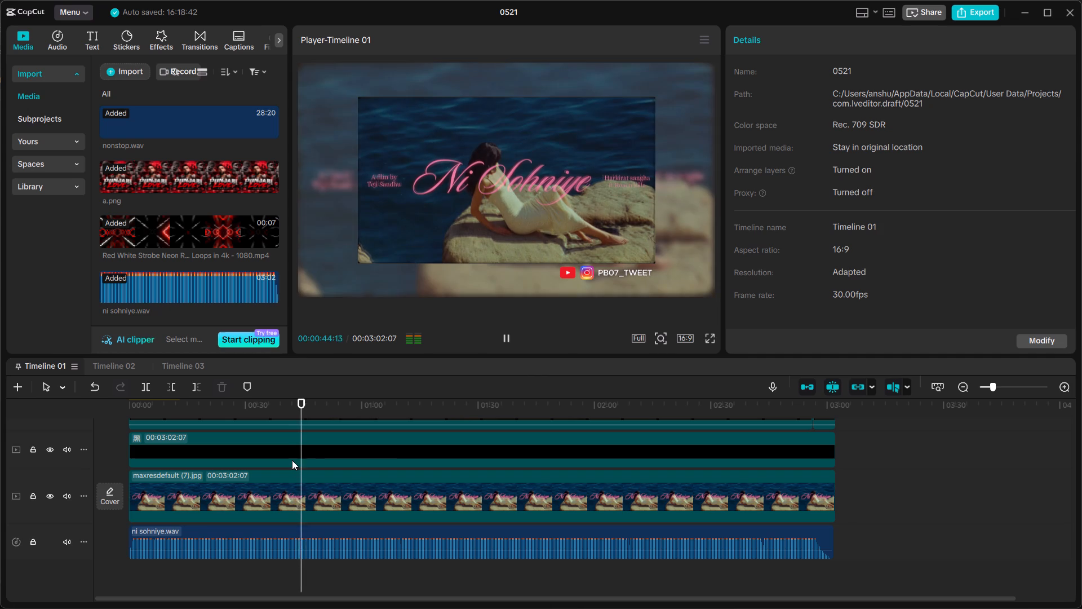
key("space")
Export the timeline as a video named "ni sohniye".
left_click(960, 15)
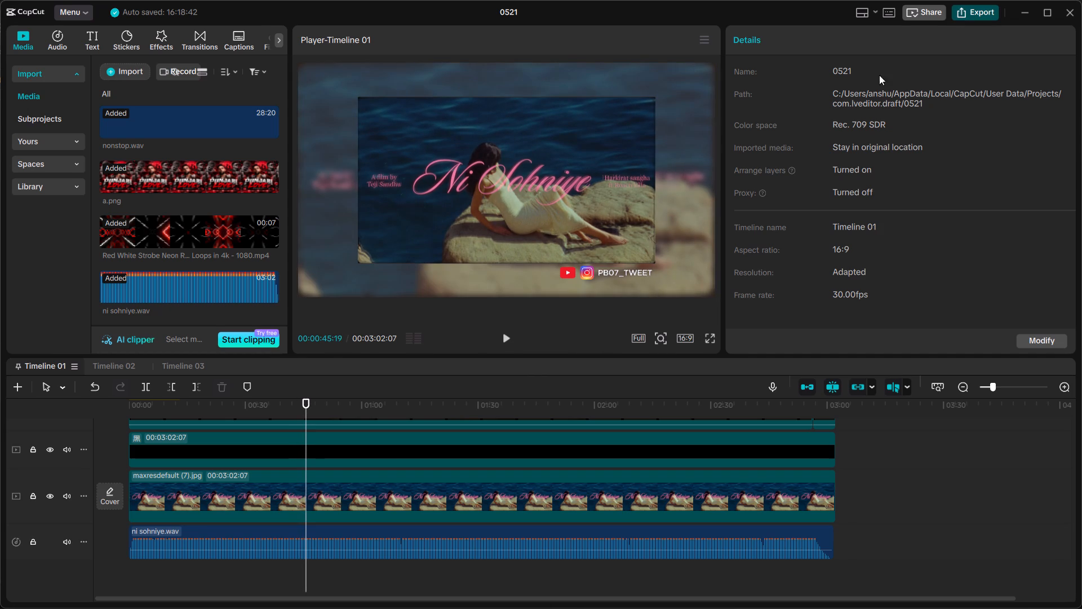
triple_click(627, 143)
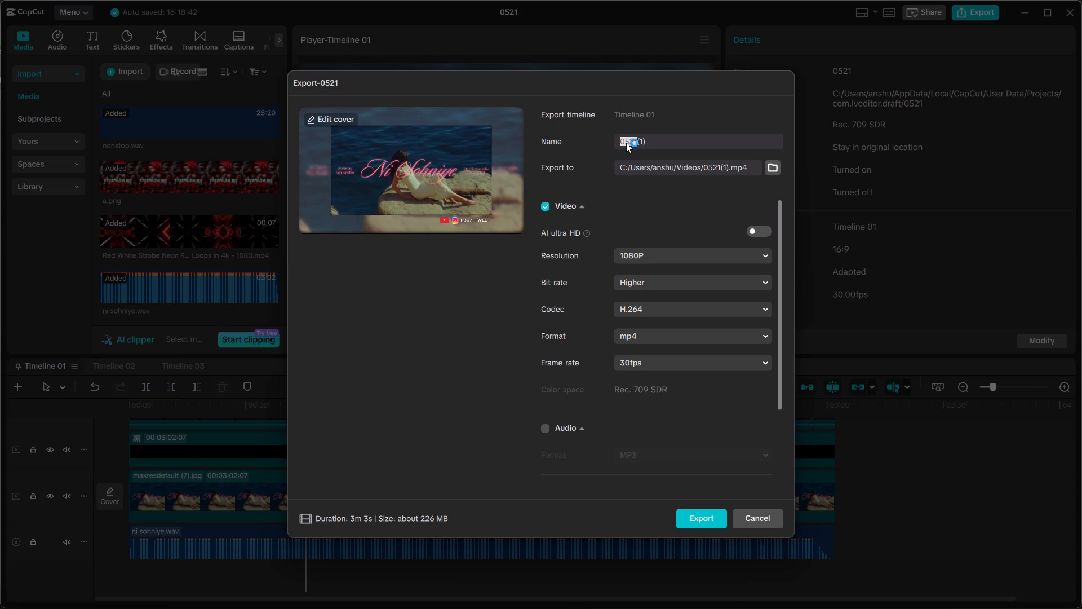
double_click(626, 144)
type("ni")
key("space")
key("space")
key("BackSpace")
key("s")
type("oh")
key("n")
type("iye")
left_click(688, 521)
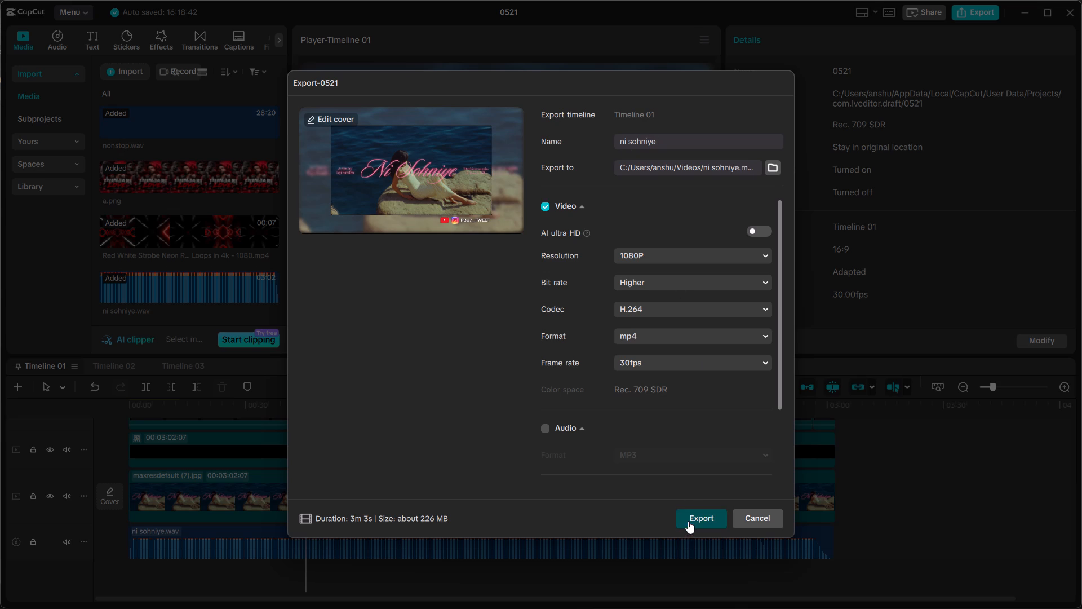
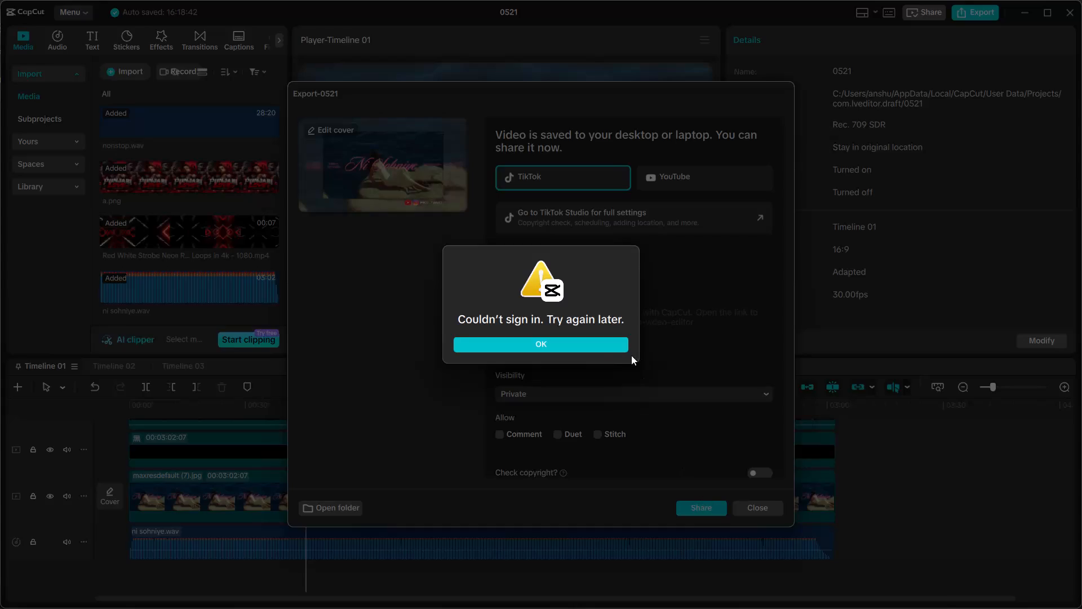
Dismiss the sign-in message and close the finished export window.
left_click(602, 351)
left_click(771, 511)
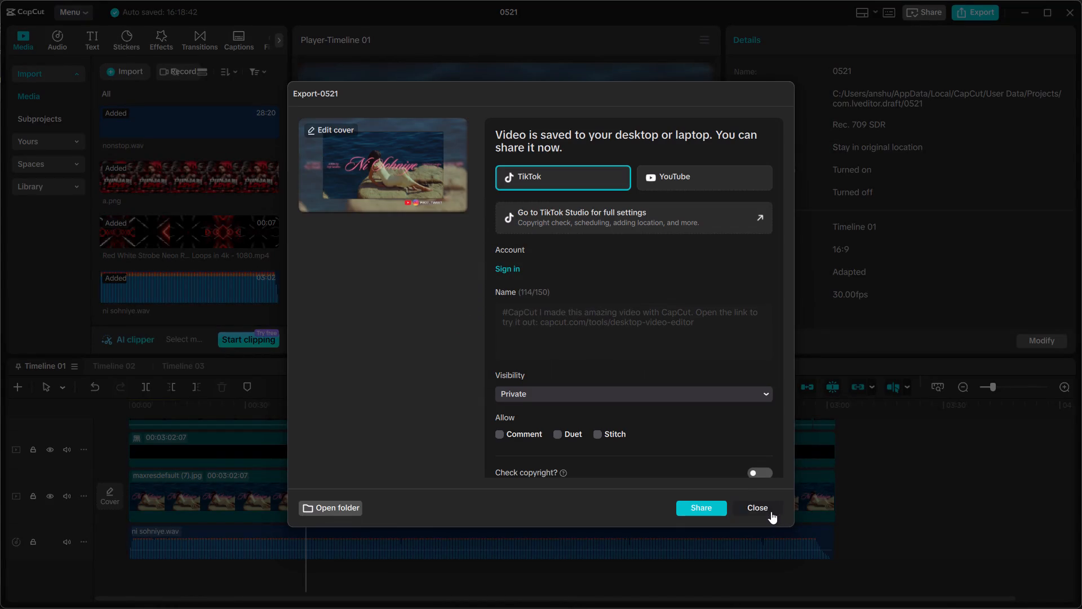
Import the audio file "On My Mind" from the Music folder into the project media.
left_click(125, 69)
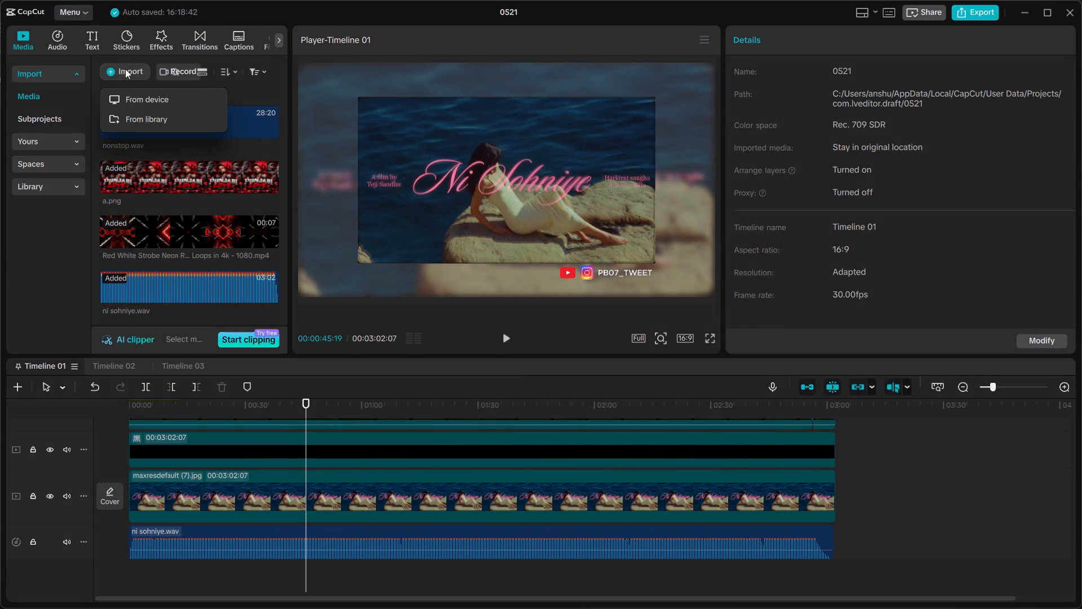
left_click(130, 96)
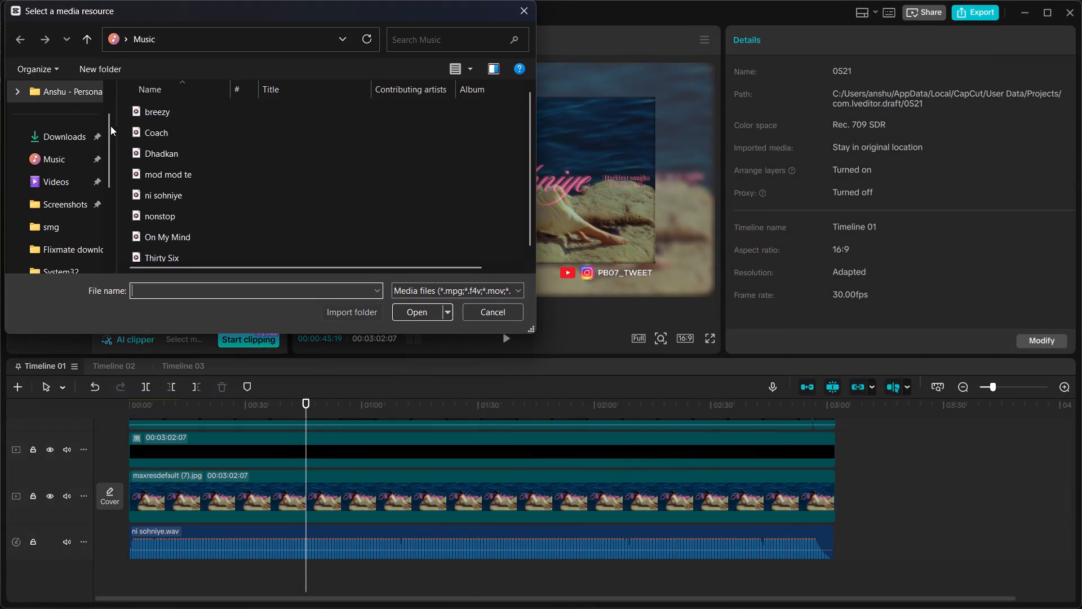
left_click(64, 162)
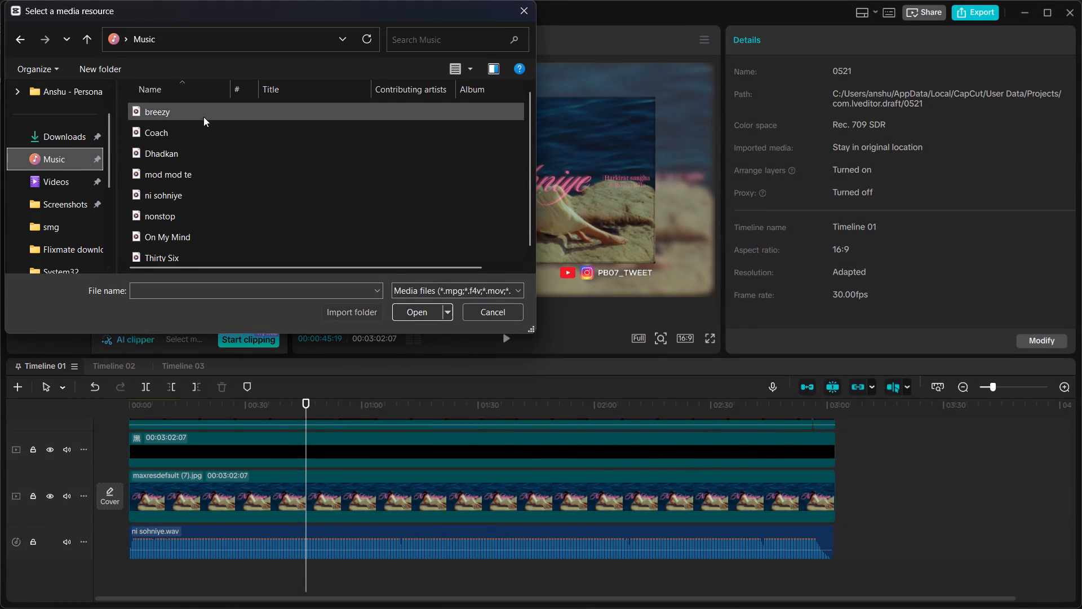
double_click(202, 232)
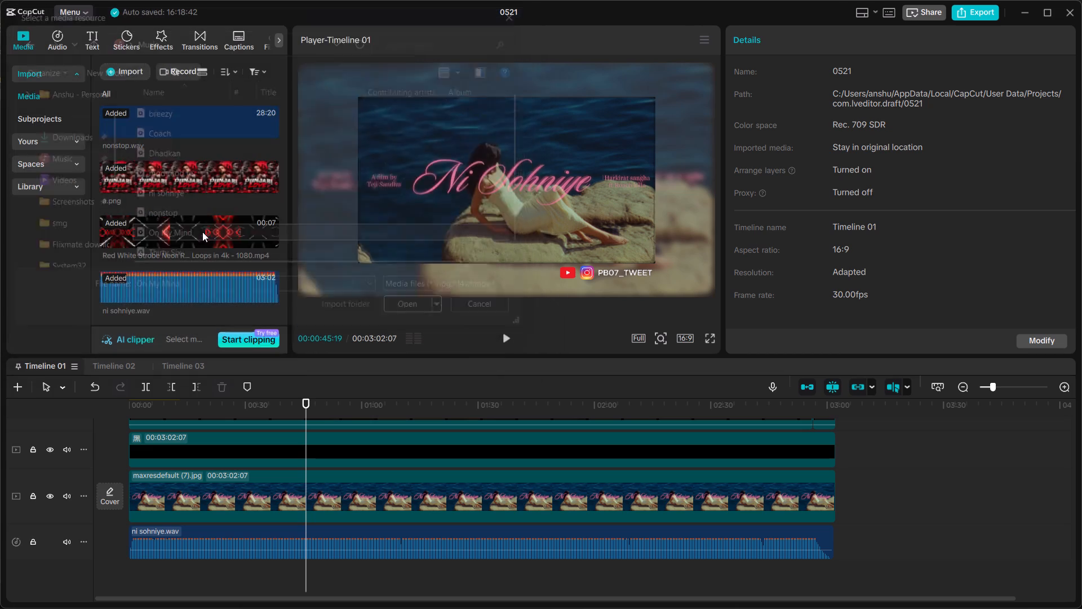
Import the image "maxresdefault (8)" from the Downloads folder into the project media.
left_click(132, 72)
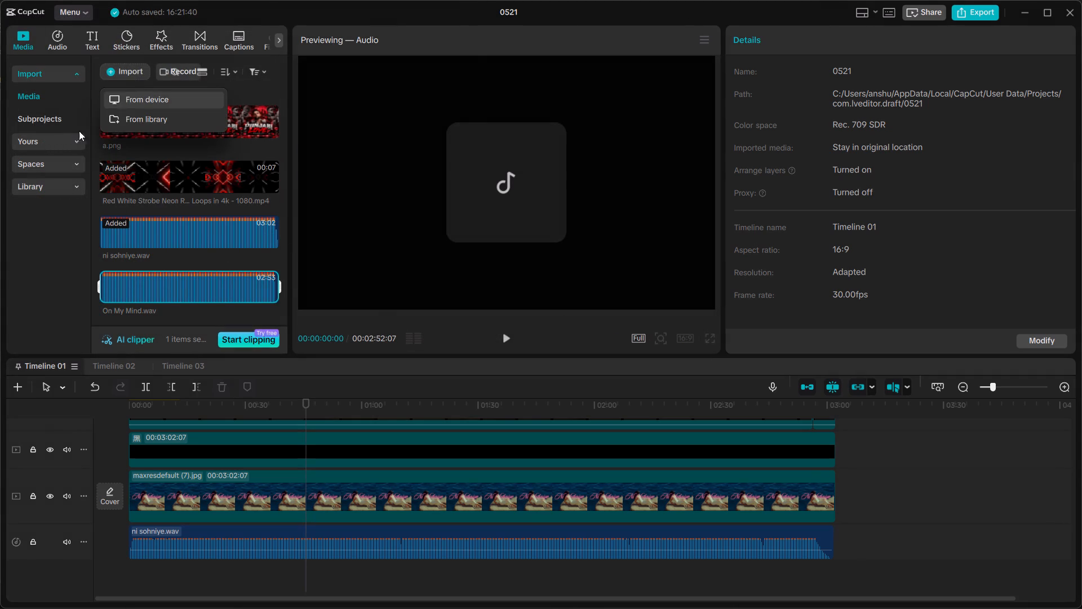
left_click(131, 99)
left_click(63, 135)
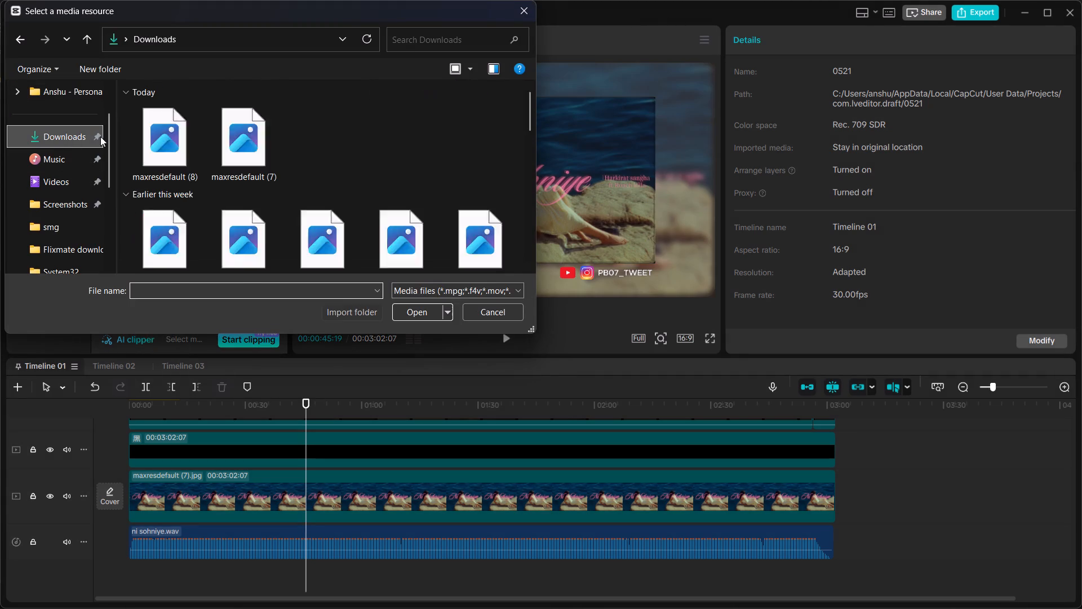
left_click(153, 149)
left_click(155, 148)
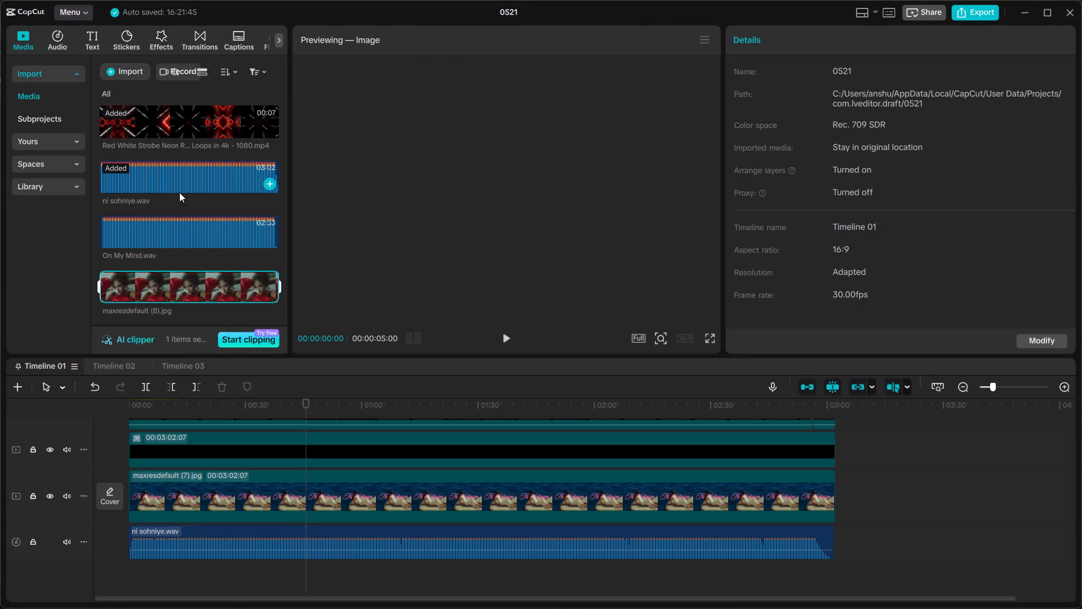
Replace the maxresdefault (7).jpg clips on the main and overlay tracks with maxresdefault (8).jpg, keeping the original video effect.
left_click_drag(167, 281, 250, 504)
left_click(577, 426)
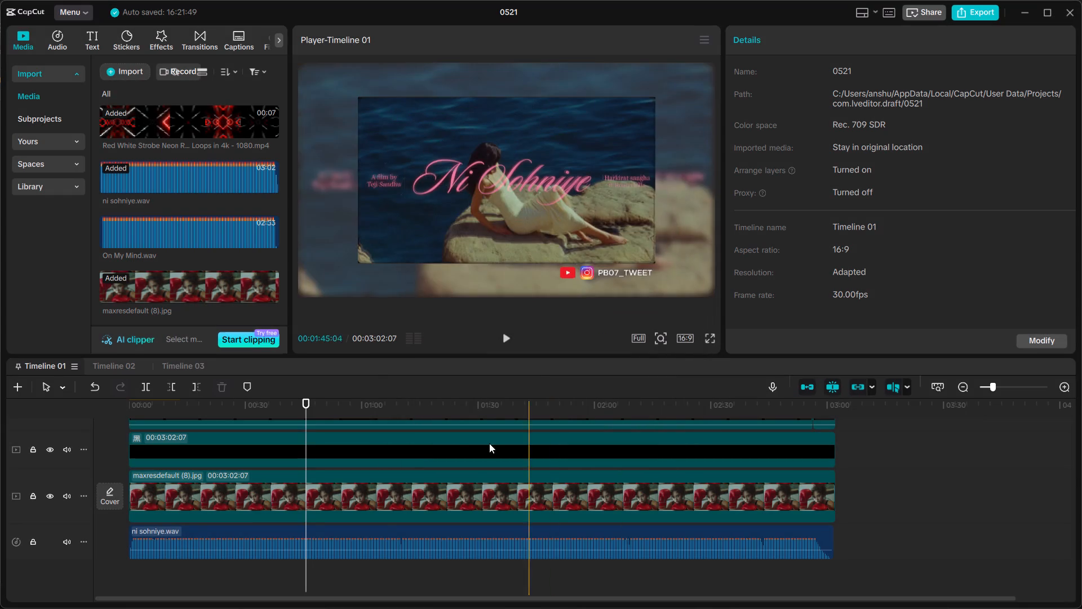
scroll(364, 536, "up", 4)
scroll(335, 498, "up", 2)
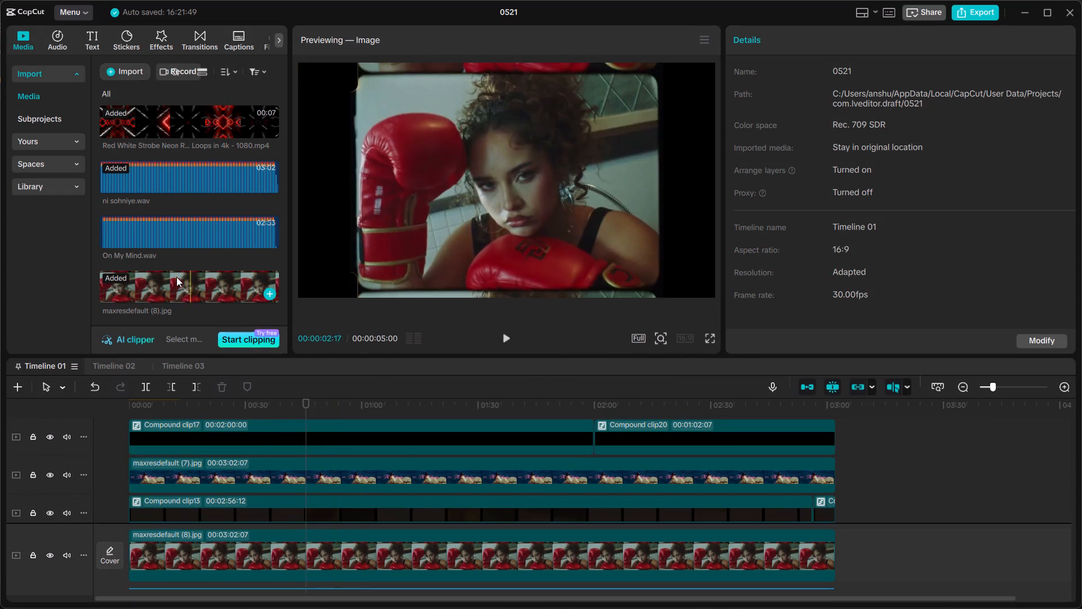
left_click_drag(174, 279, 241, 476)
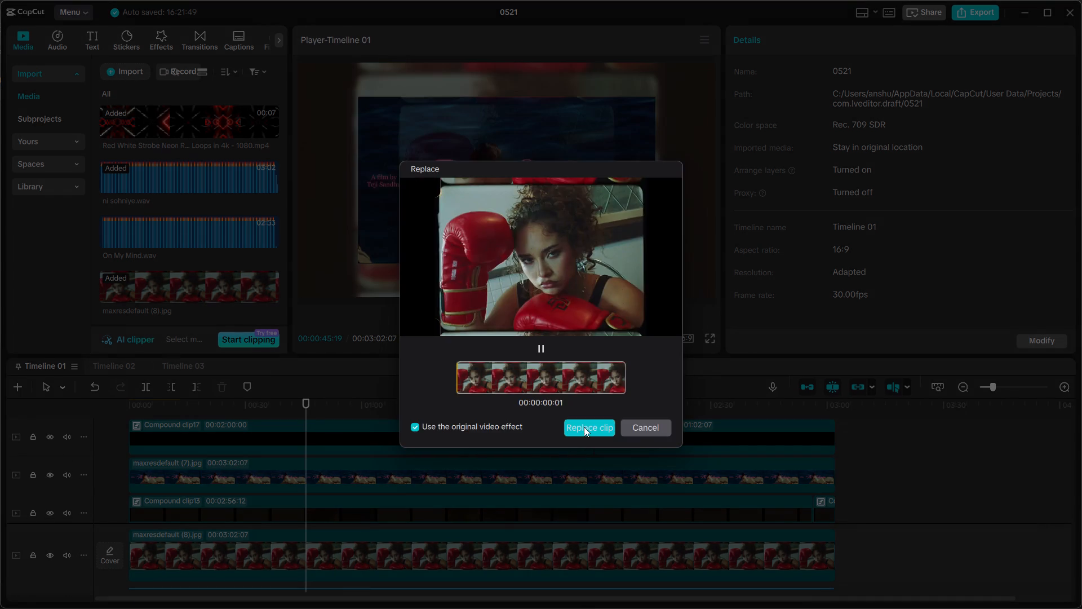
left_click(584, 425)
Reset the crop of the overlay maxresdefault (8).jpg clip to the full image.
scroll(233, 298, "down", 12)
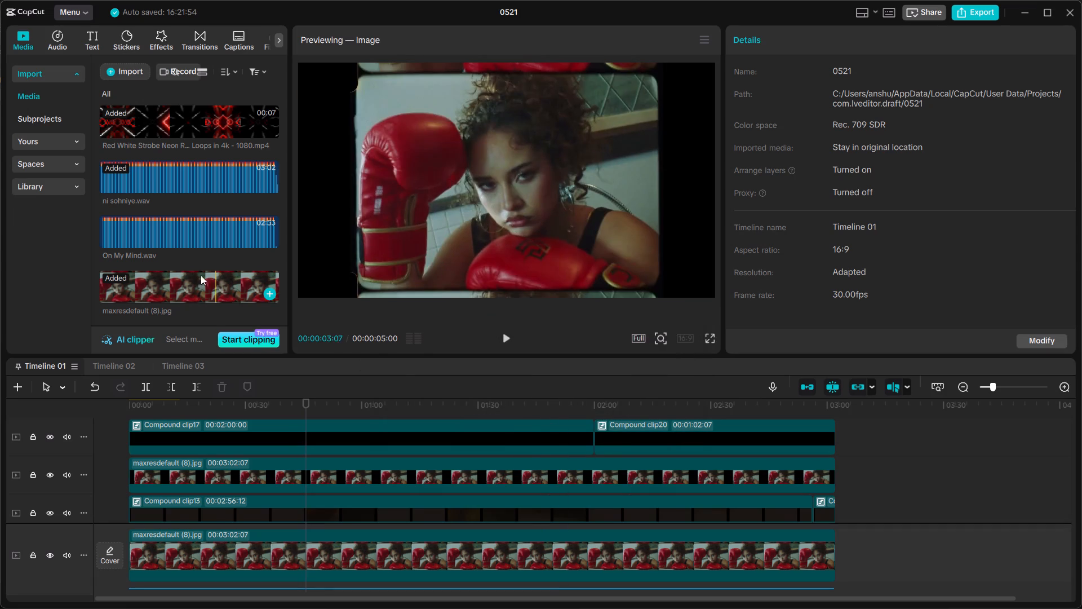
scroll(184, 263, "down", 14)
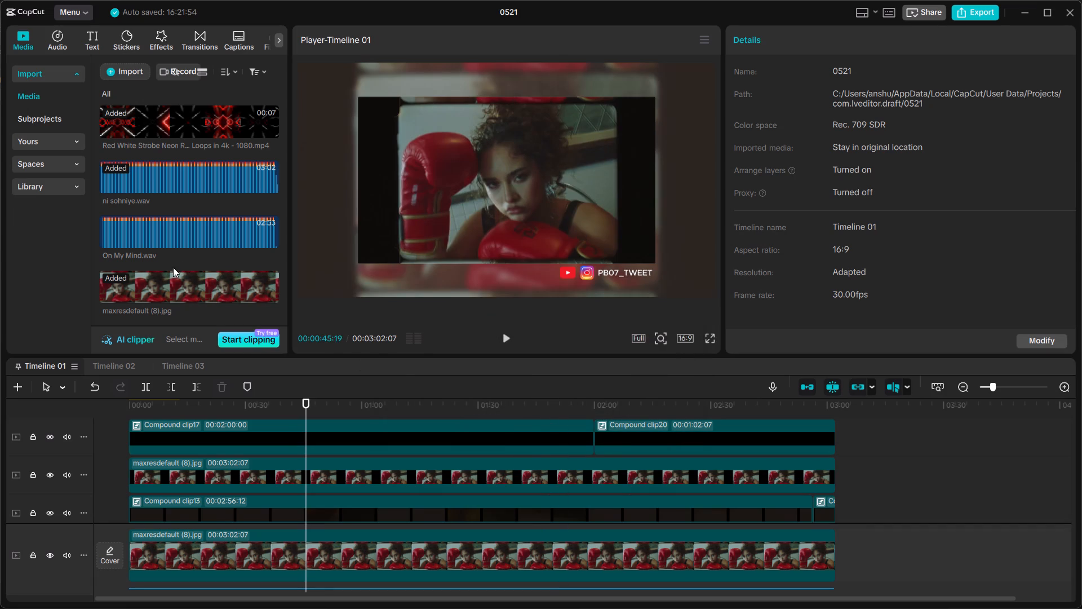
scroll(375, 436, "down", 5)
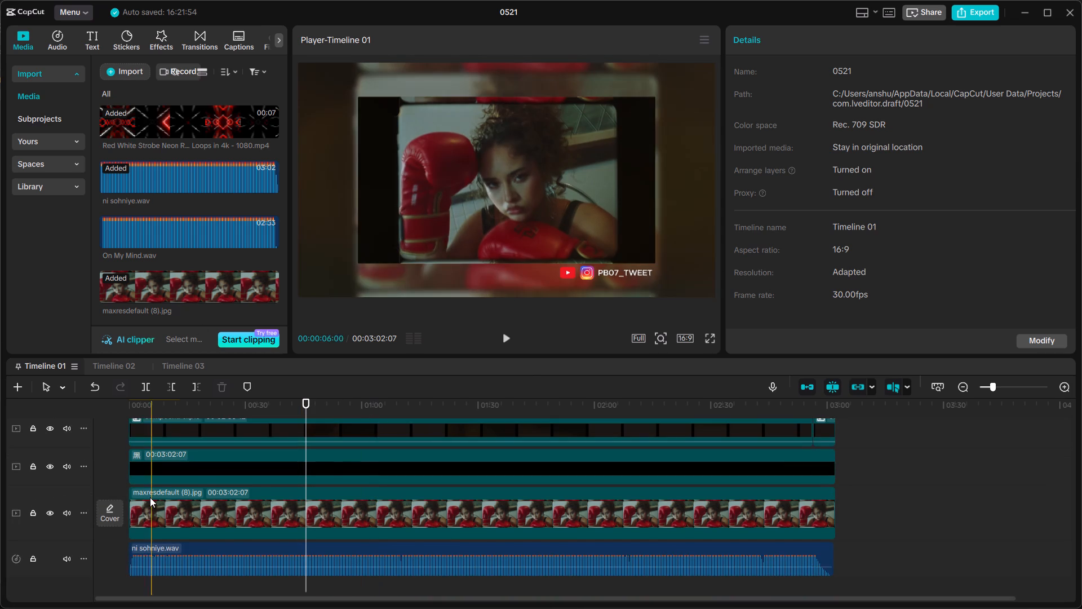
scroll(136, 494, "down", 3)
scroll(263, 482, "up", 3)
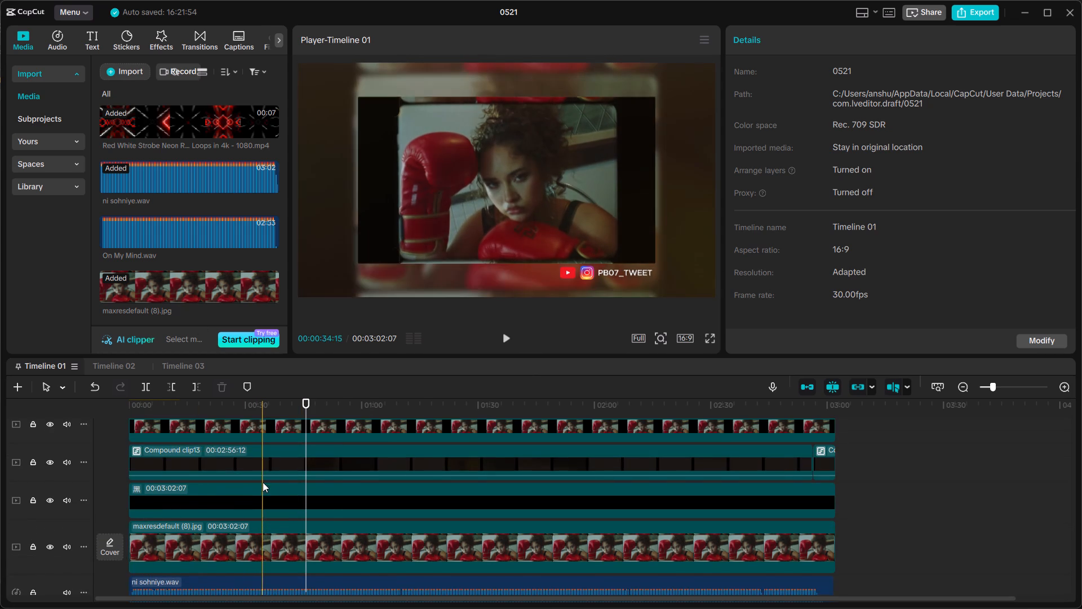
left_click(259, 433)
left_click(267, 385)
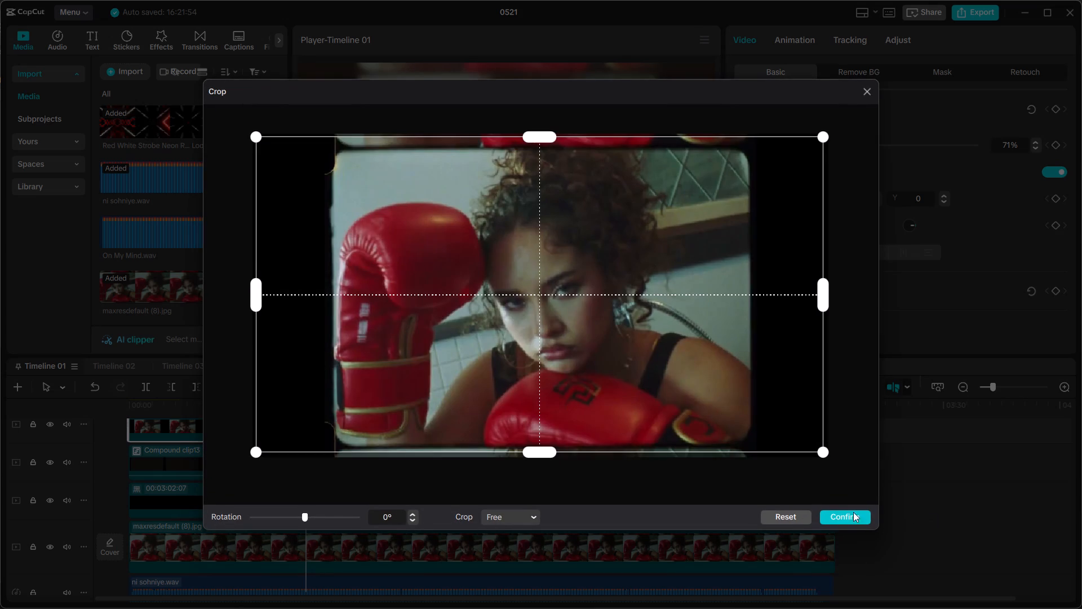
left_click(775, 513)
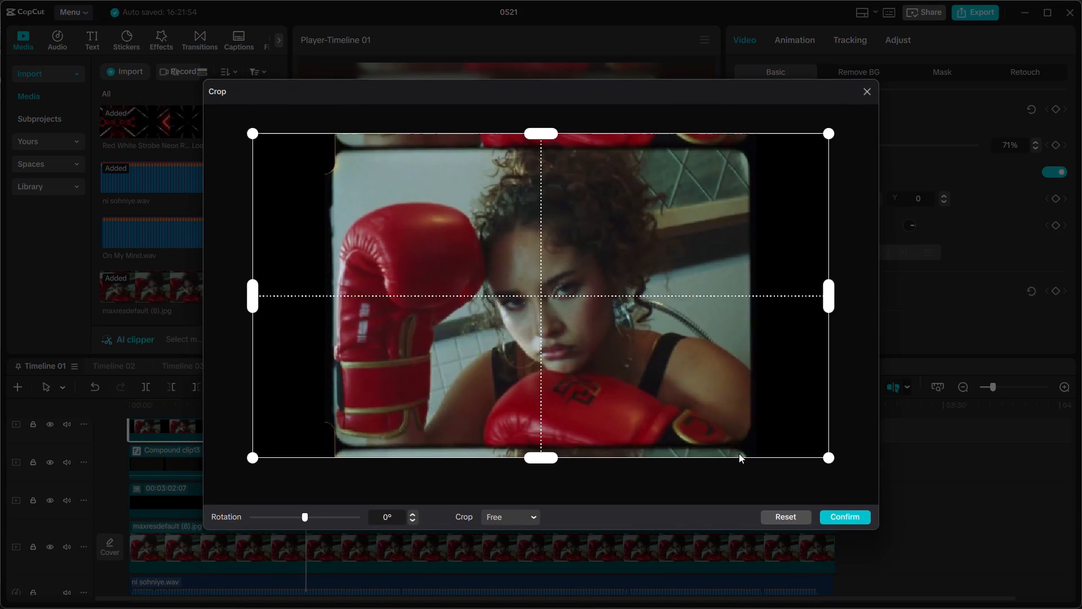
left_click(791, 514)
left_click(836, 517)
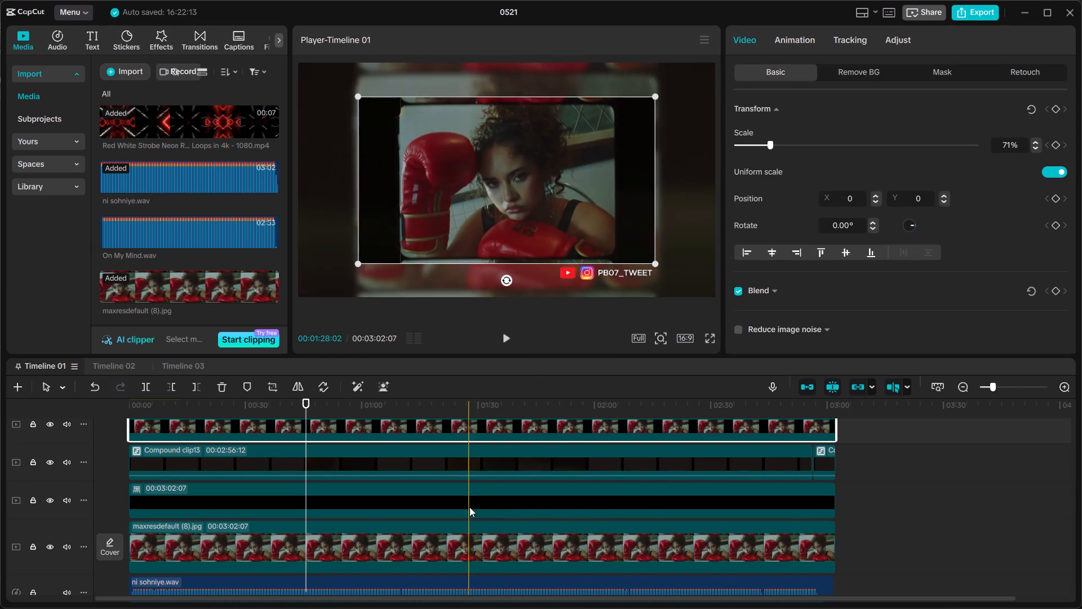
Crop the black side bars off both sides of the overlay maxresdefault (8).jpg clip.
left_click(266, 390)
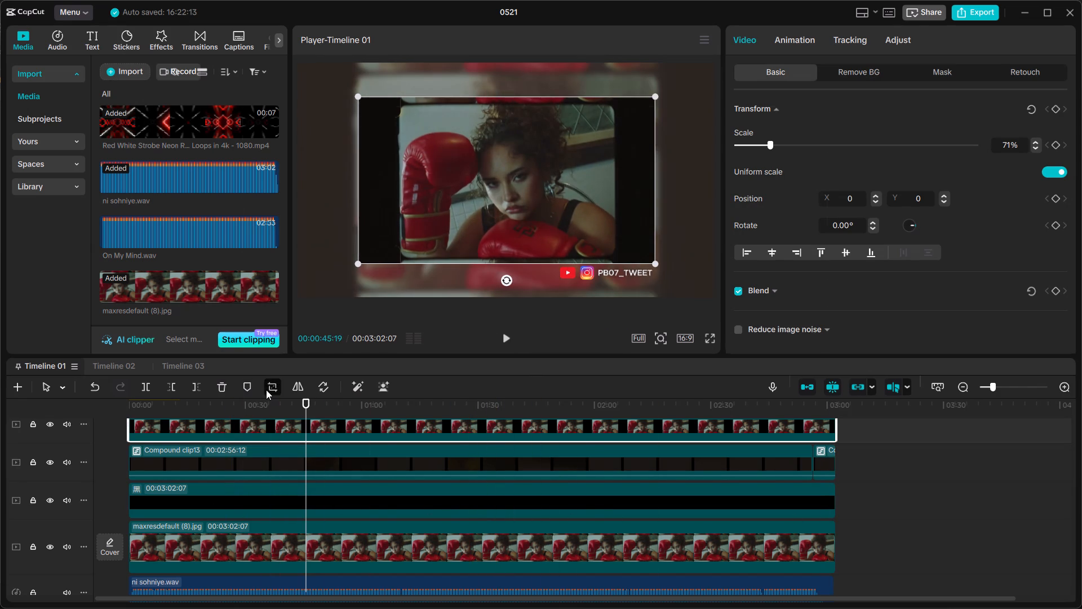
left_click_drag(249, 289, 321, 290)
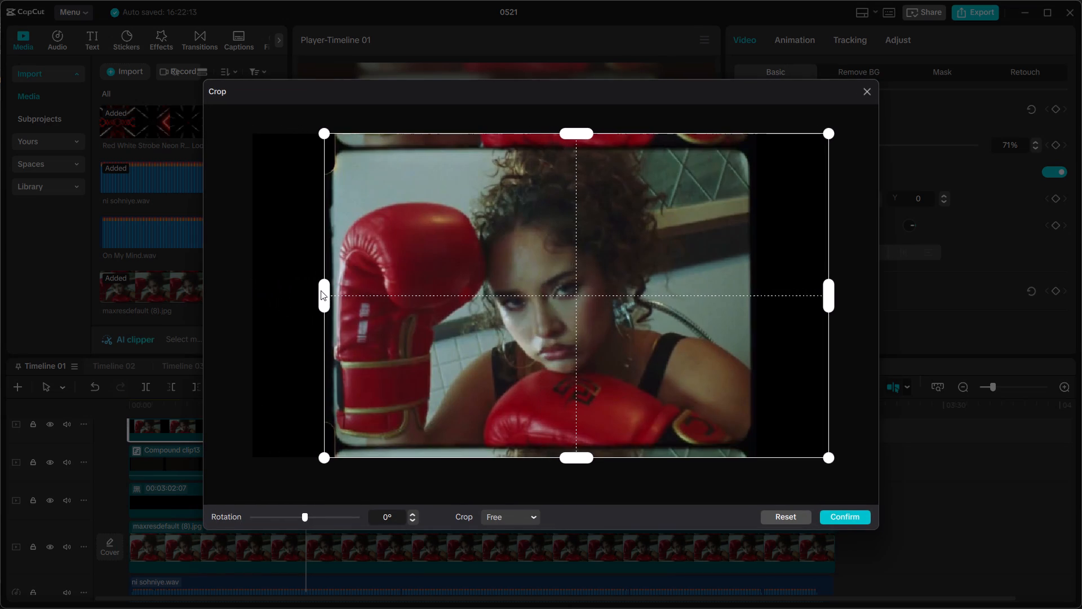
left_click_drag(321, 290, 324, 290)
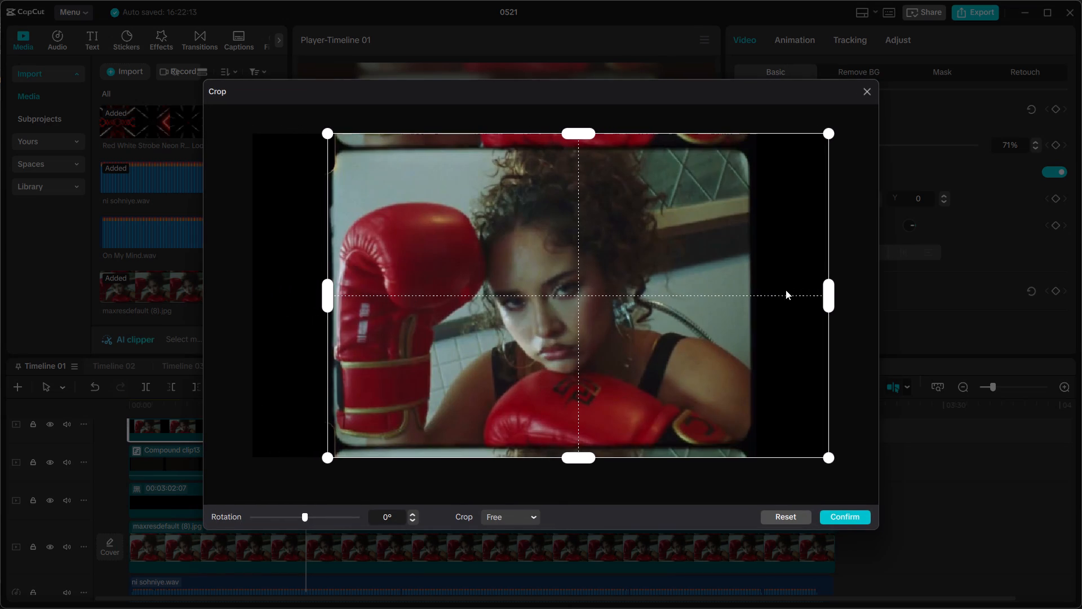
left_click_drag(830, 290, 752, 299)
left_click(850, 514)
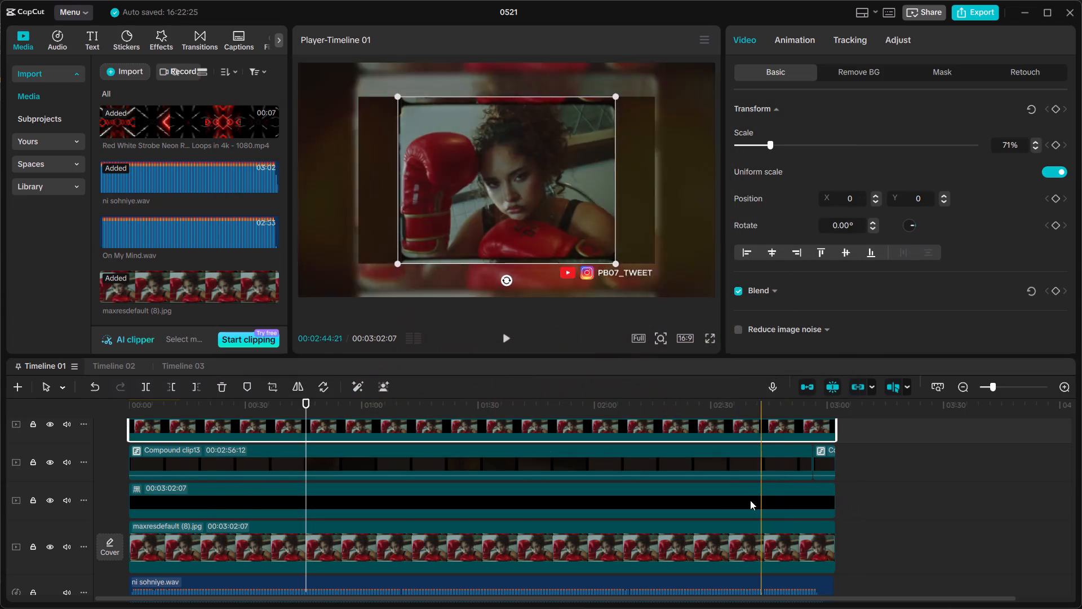
Crop the black side bars off both sides of the main-track maxresdefault (8).jpg clip.
scroll(447, 501, "down", 5)
left_click(422, 499)
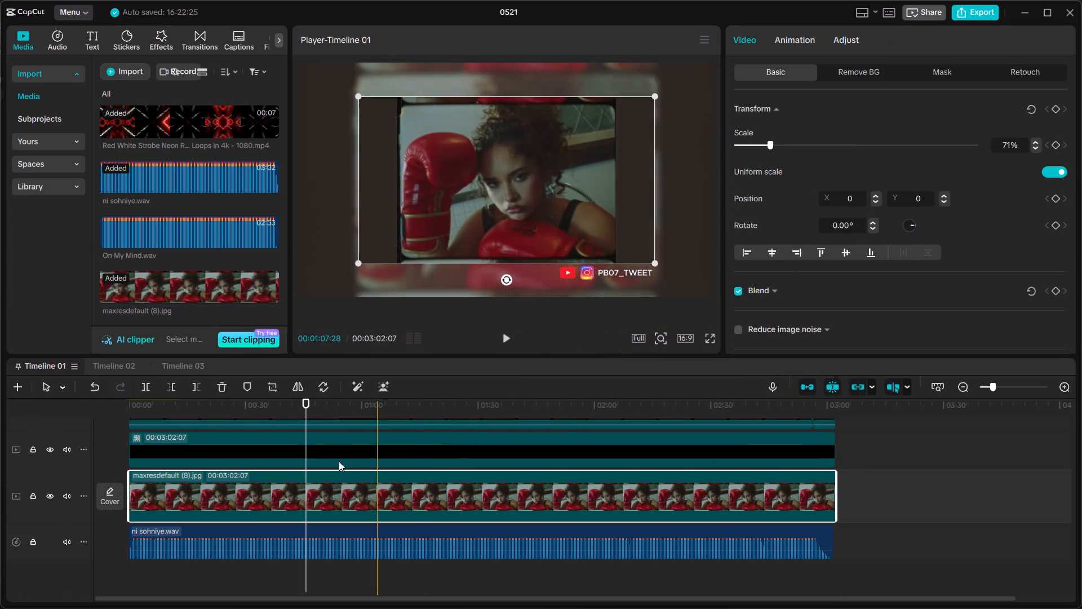
left_click(265, 387)
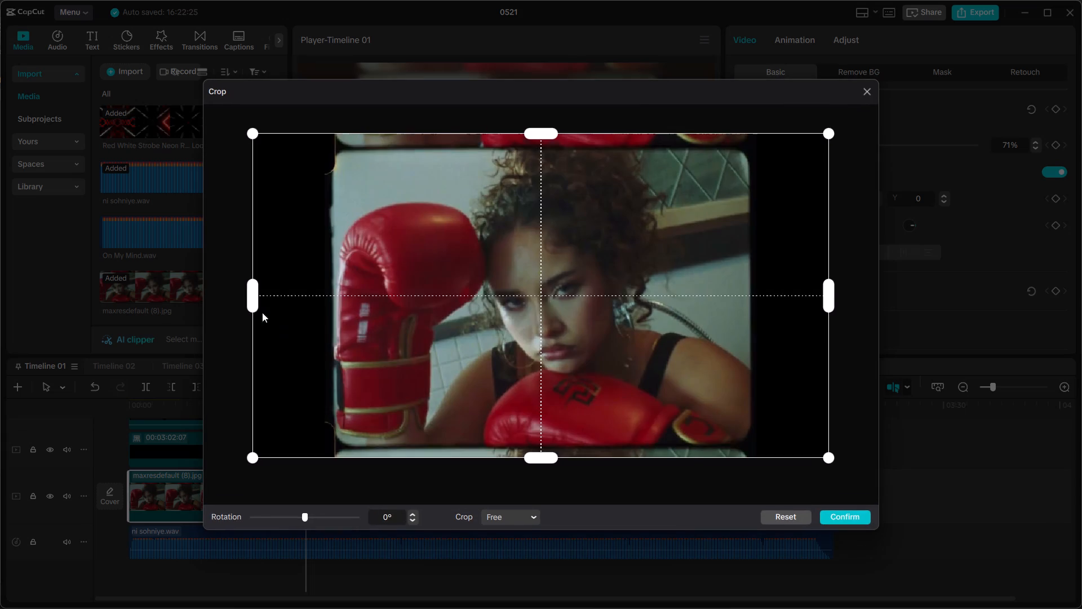
left_click_drag(251, 301, 327, 293)
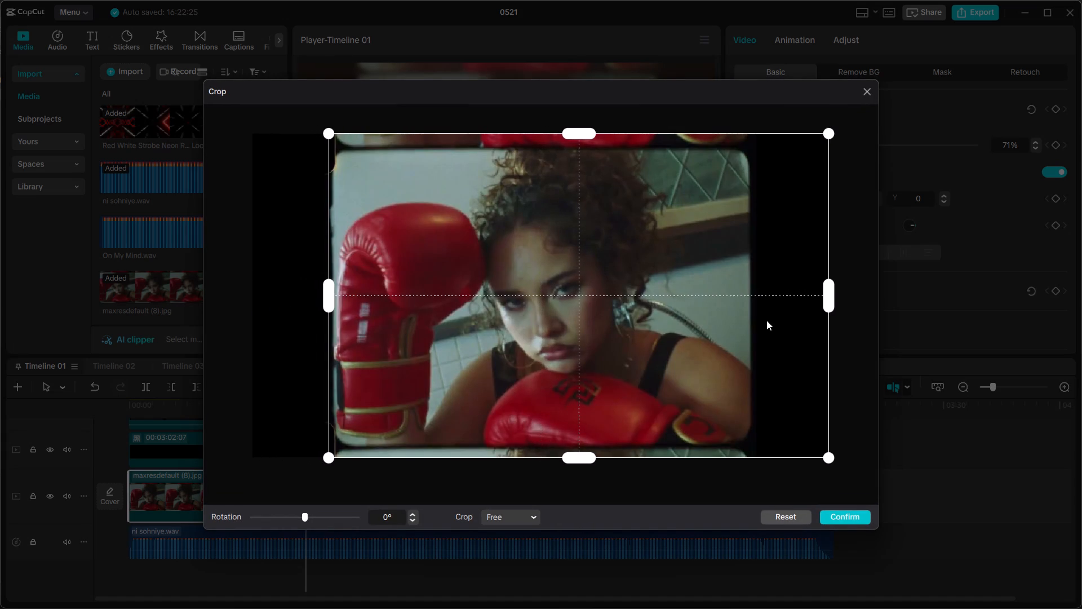
left_click_drag(825, 295, 746, 301)
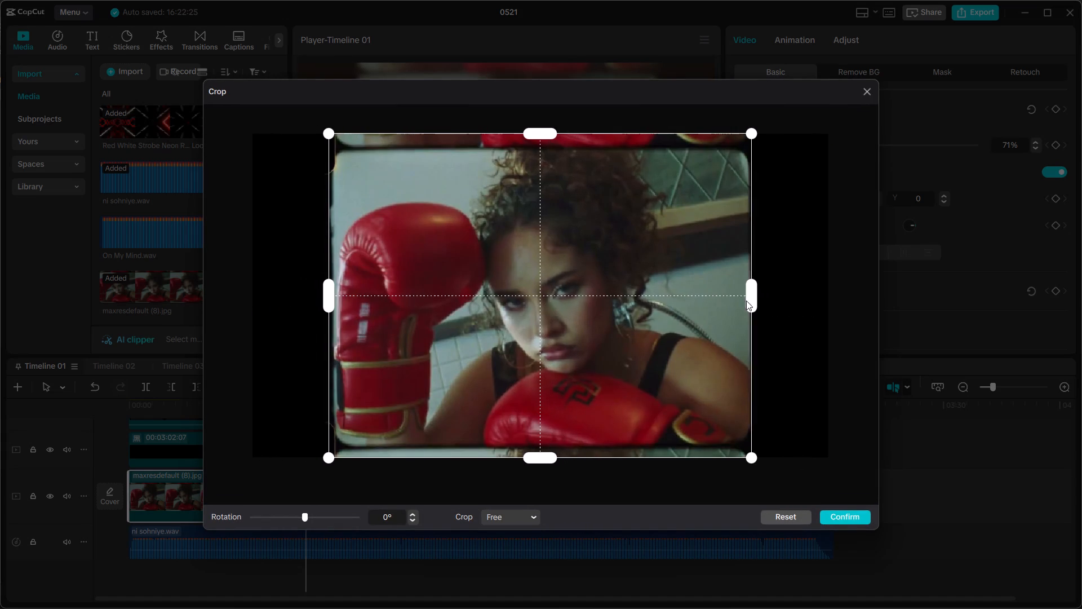
left_click_drag(746, 301, 745, 304)
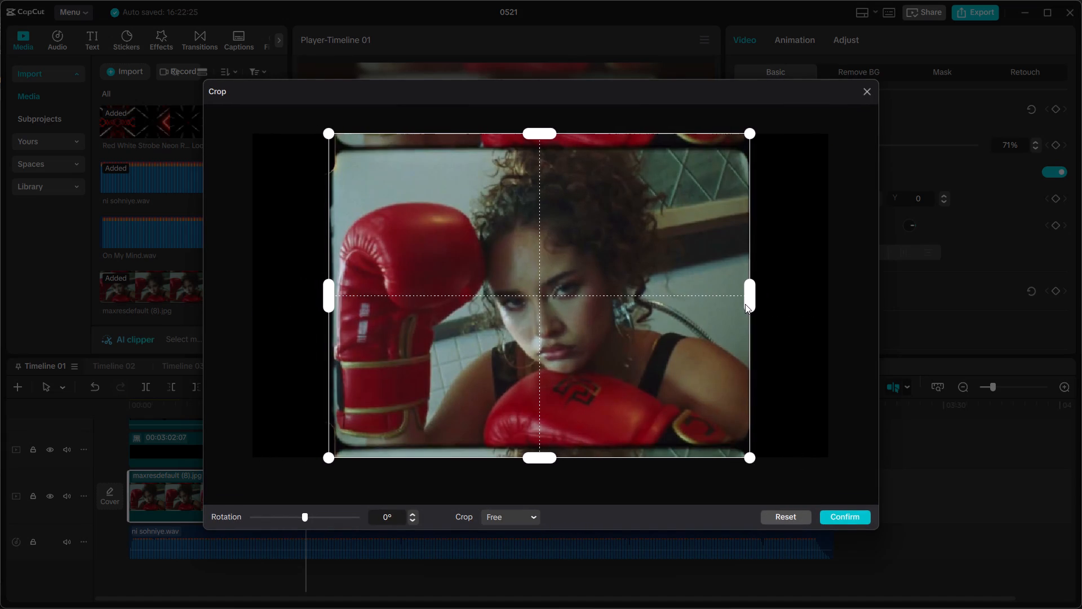
left_click_drag(745, 304, 744, 304)
left_click(842, 520)
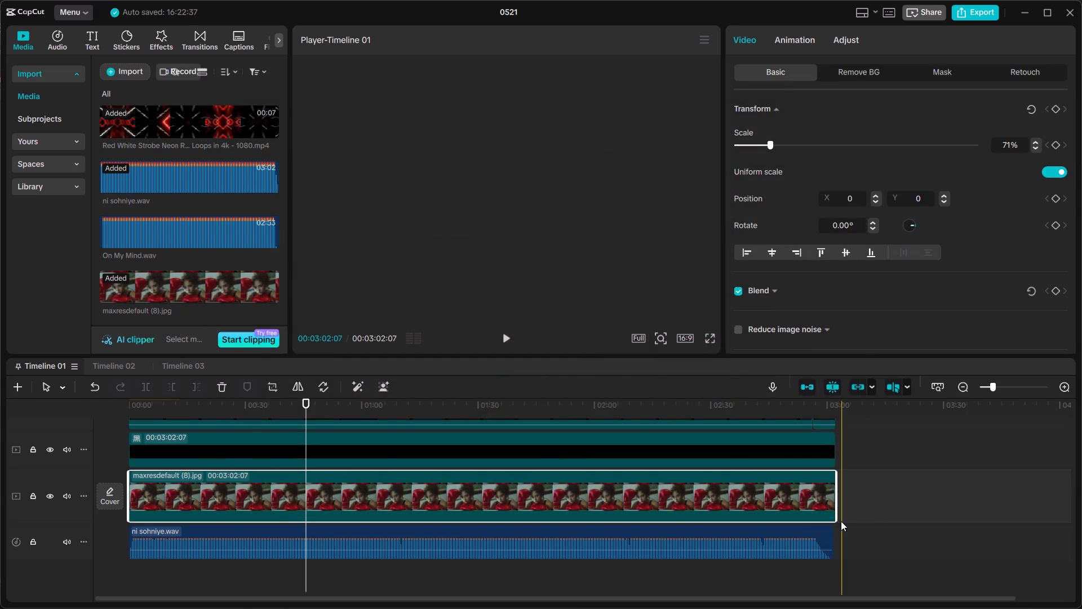
Enlarge the main-track maxresdefault (8).jpg image in the preview to a scale of 75%.
scroll(672, 522, "down", 5)
scroll(378, 546, "down", 4)
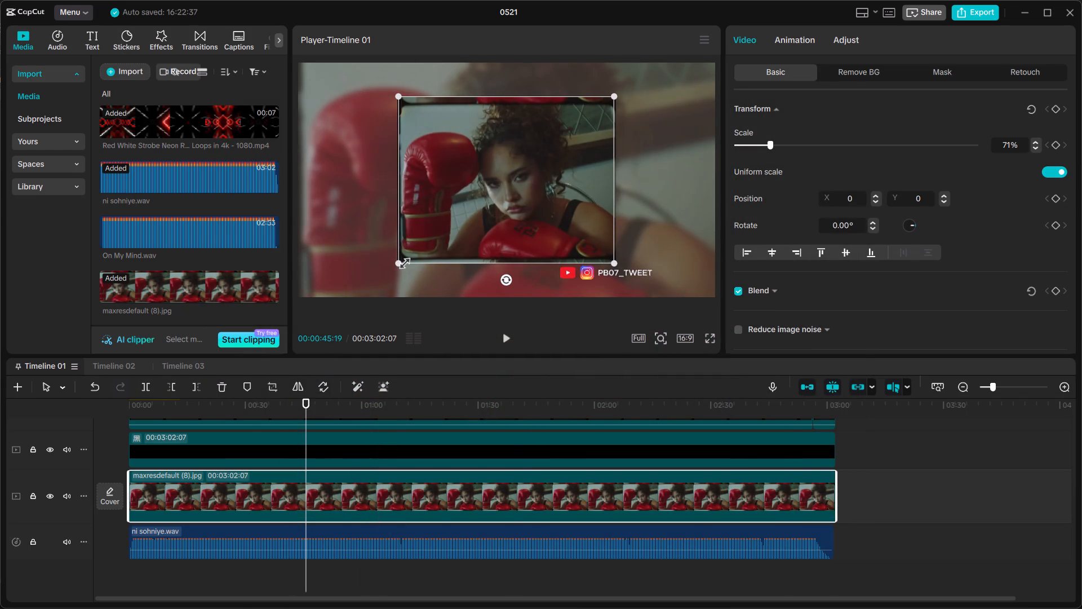
left_click_drag(403, 262, 394, 265)
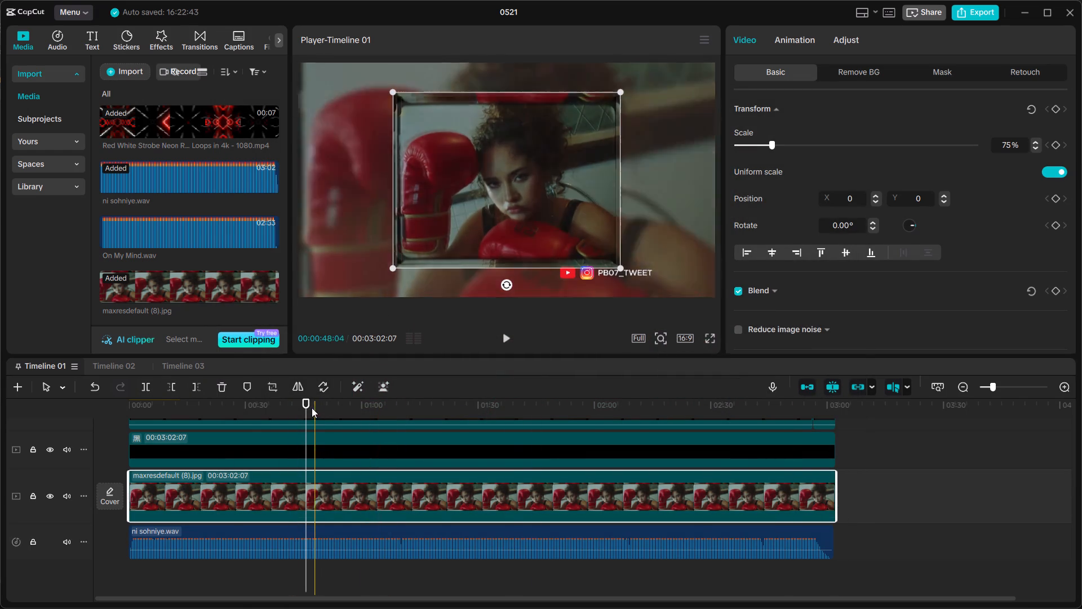
Move the playhead to about 4 seconds and reset the overlay maxresdefault (8).jpg clip's crop to the full image.
left_click_drag(303, 404, 145, 408)
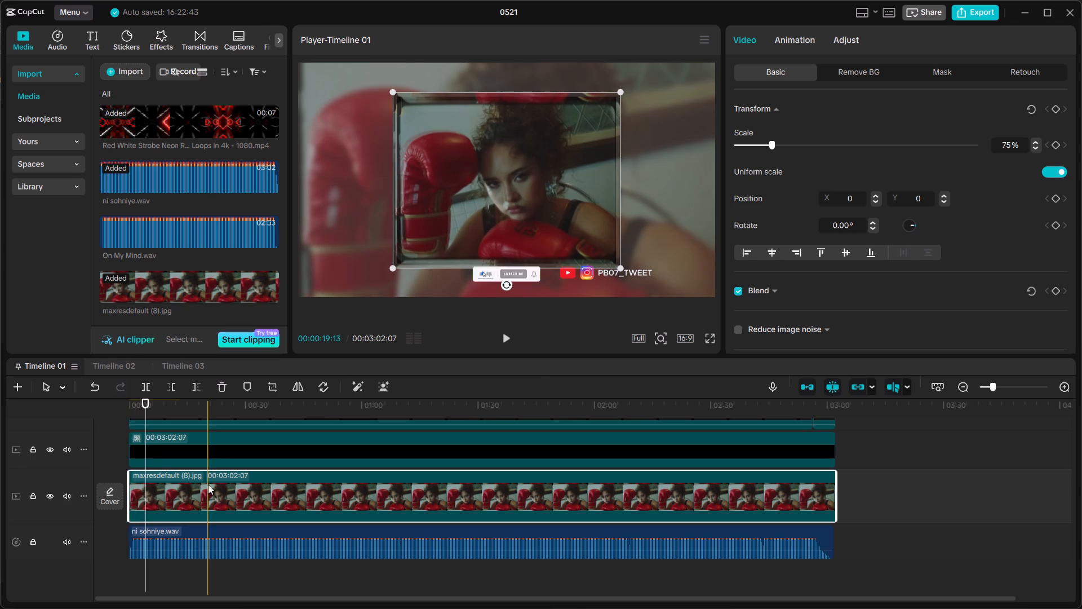
scroll(208, 484, "up", 5)
left_click(247, 465)
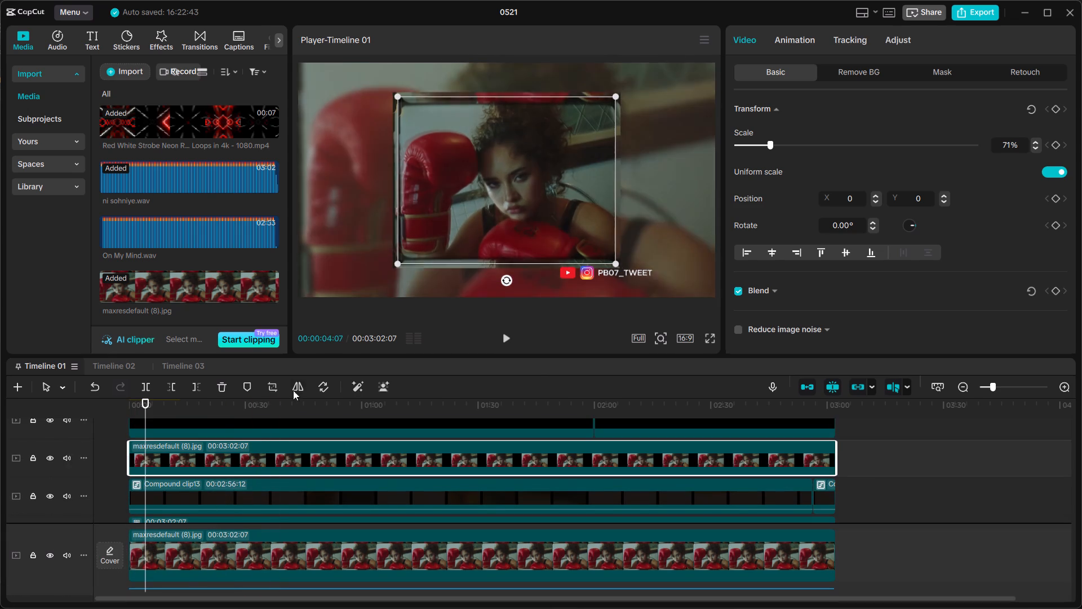
left_click(272, 385)
left_click(780, 514)
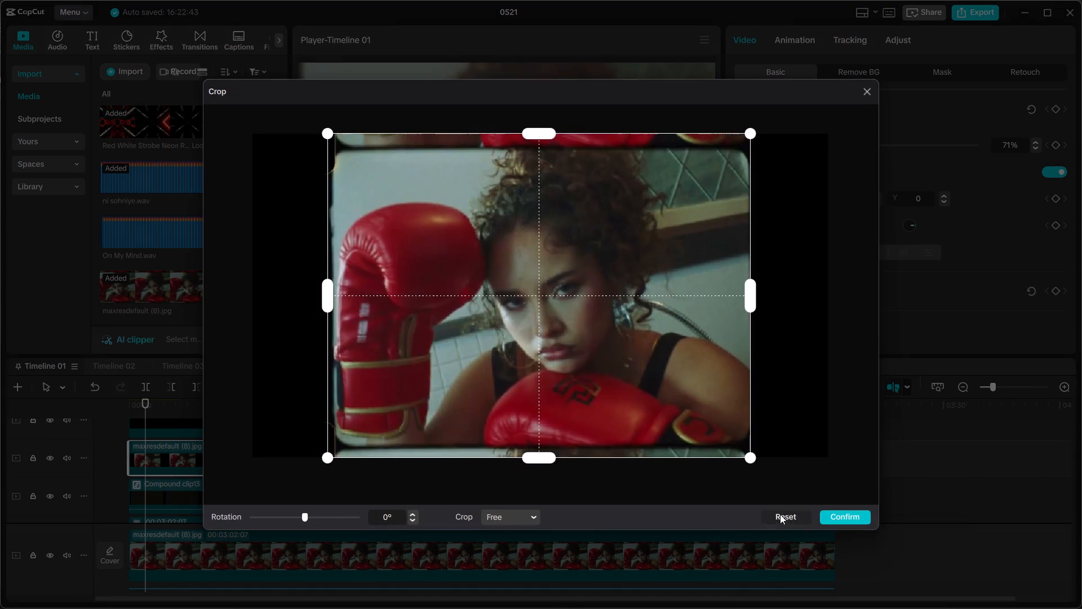
left_click(842, 514)
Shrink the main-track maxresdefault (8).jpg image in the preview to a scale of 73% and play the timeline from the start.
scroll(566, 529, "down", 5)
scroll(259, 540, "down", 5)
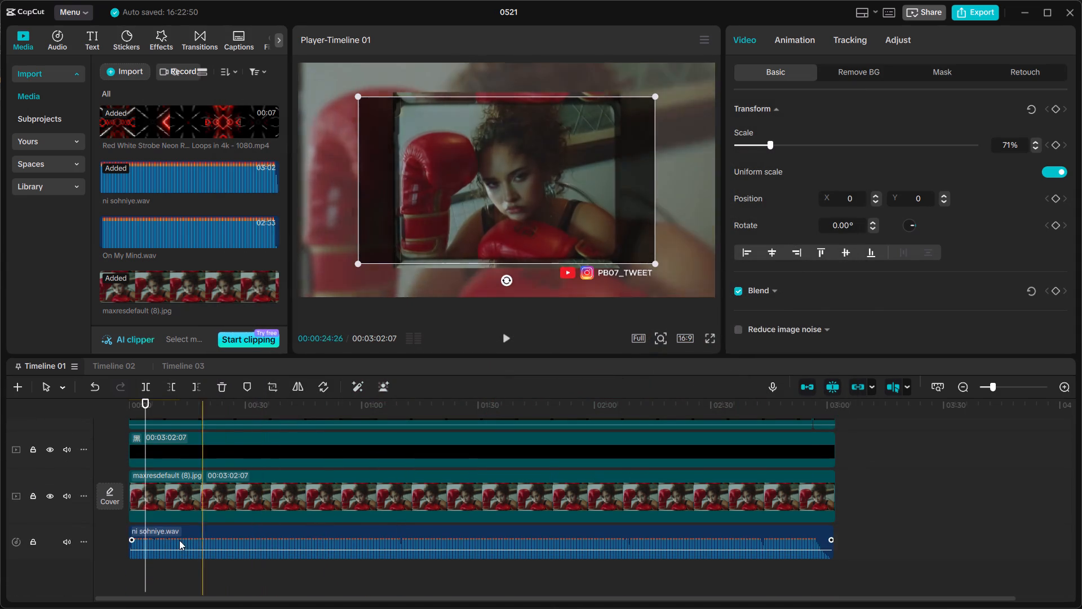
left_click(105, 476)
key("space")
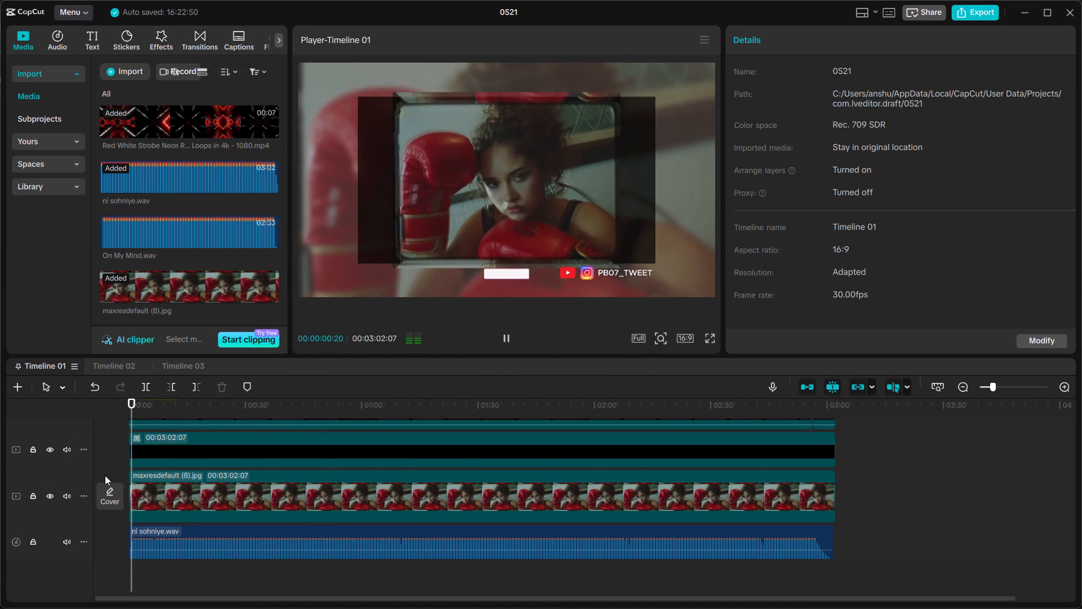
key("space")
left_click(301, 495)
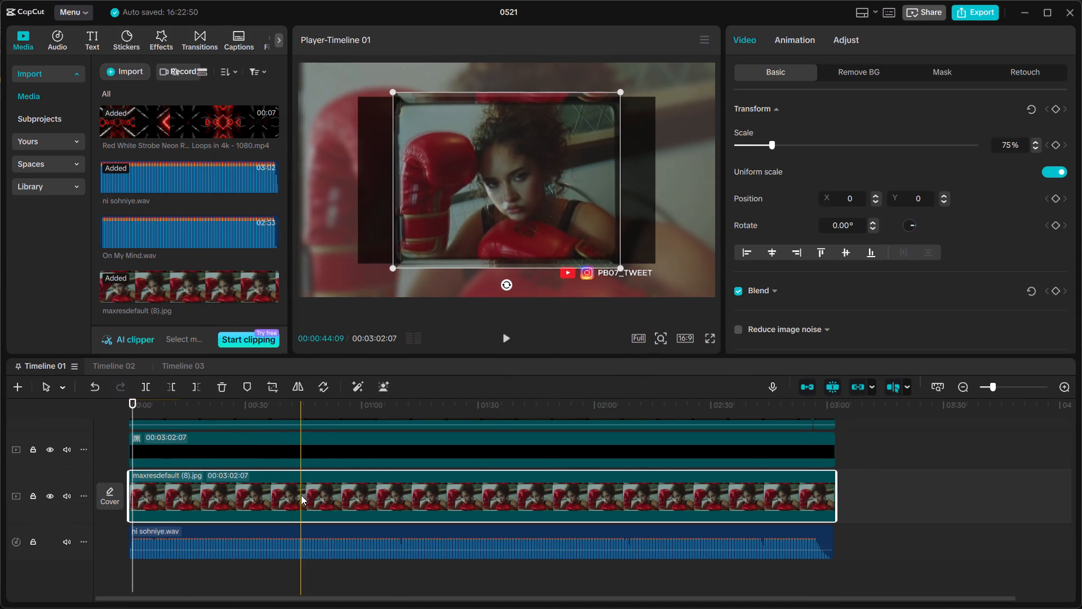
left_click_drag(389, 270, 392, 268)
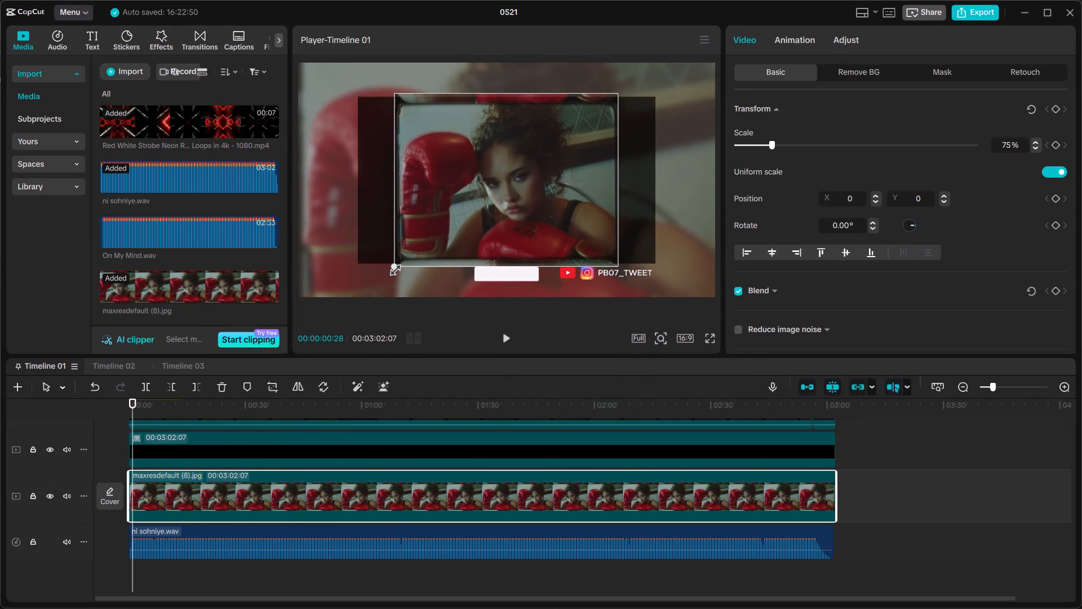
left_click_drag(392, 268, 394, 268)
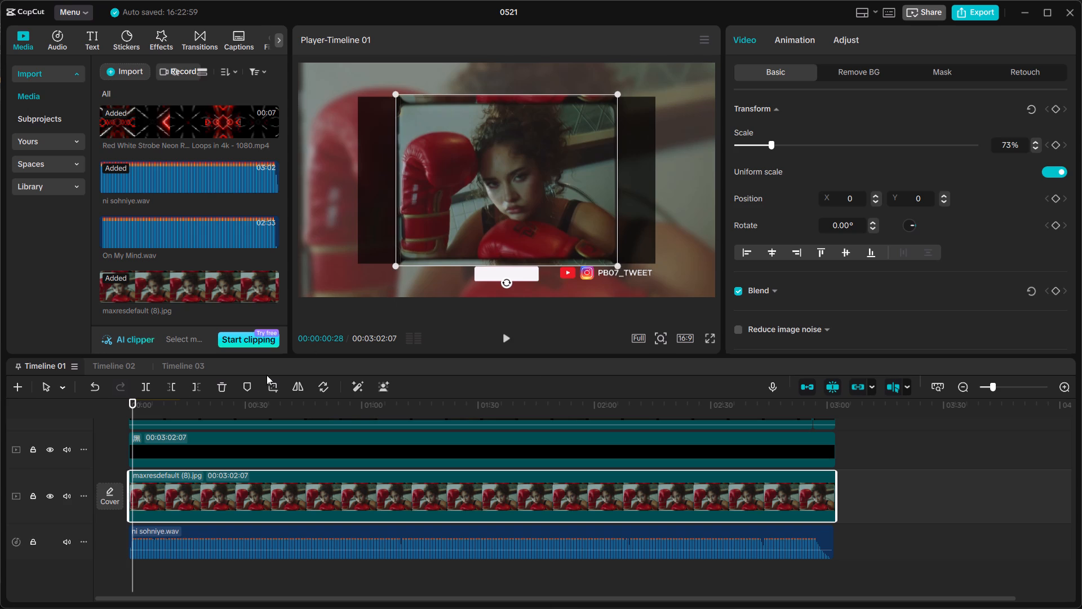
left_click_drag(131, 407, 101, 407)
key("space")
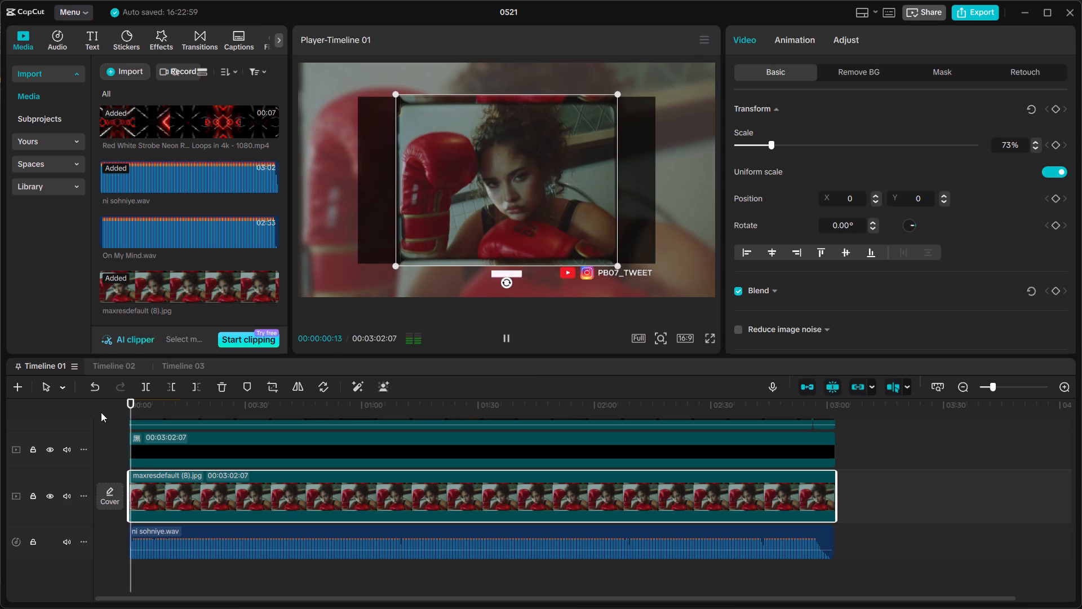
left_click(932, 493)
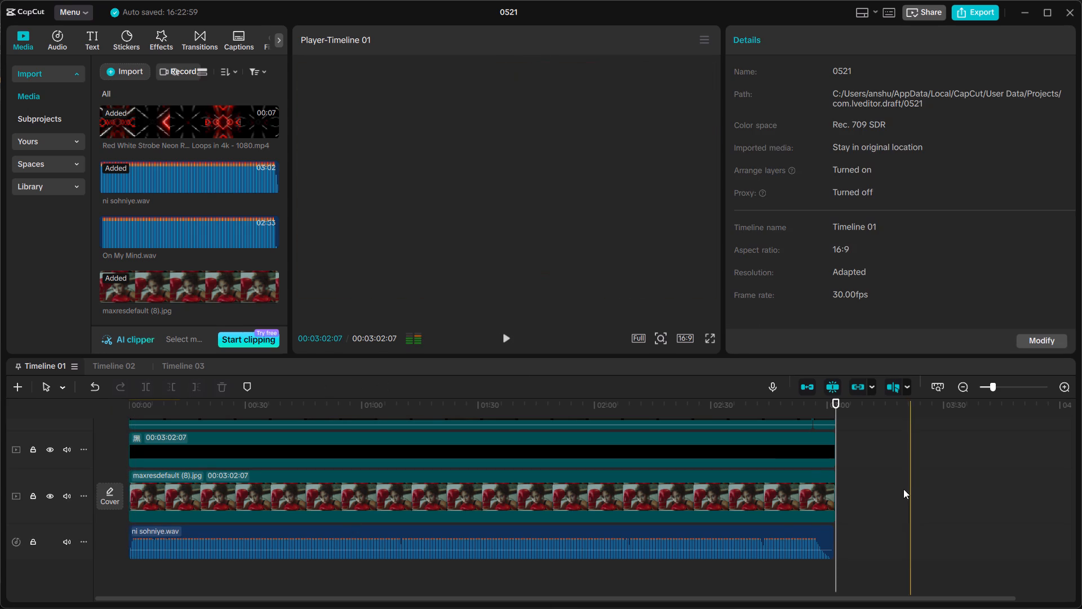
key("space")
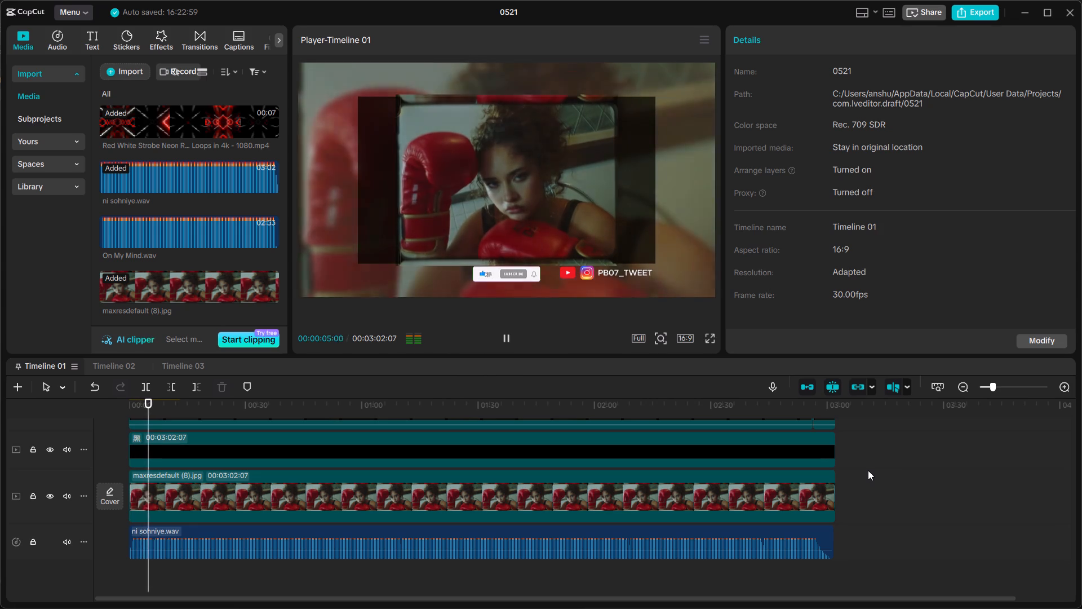
Set the overlay maxresdefault (8).jpg clip's blend opacity to 100% and play back the result.
scroll(630, 541, "up", 3)
left_click(461, 432)
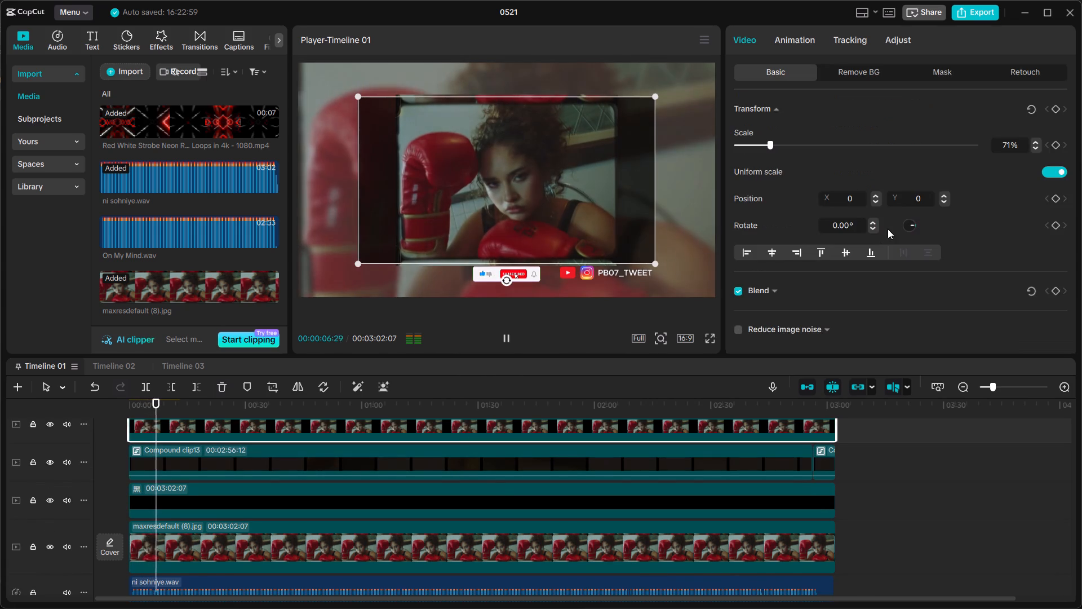
scroll(888, 228, "down", 4)
left_click(771, 284)
scroll(900, 320, "down", 3)
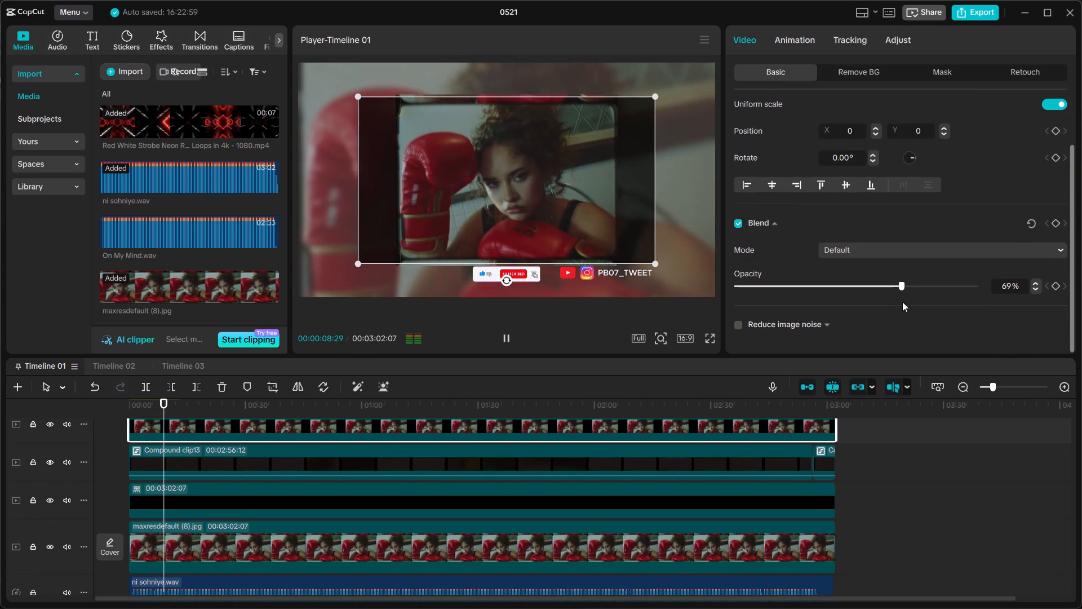
left_click_drag(902, 288, 985, 283)
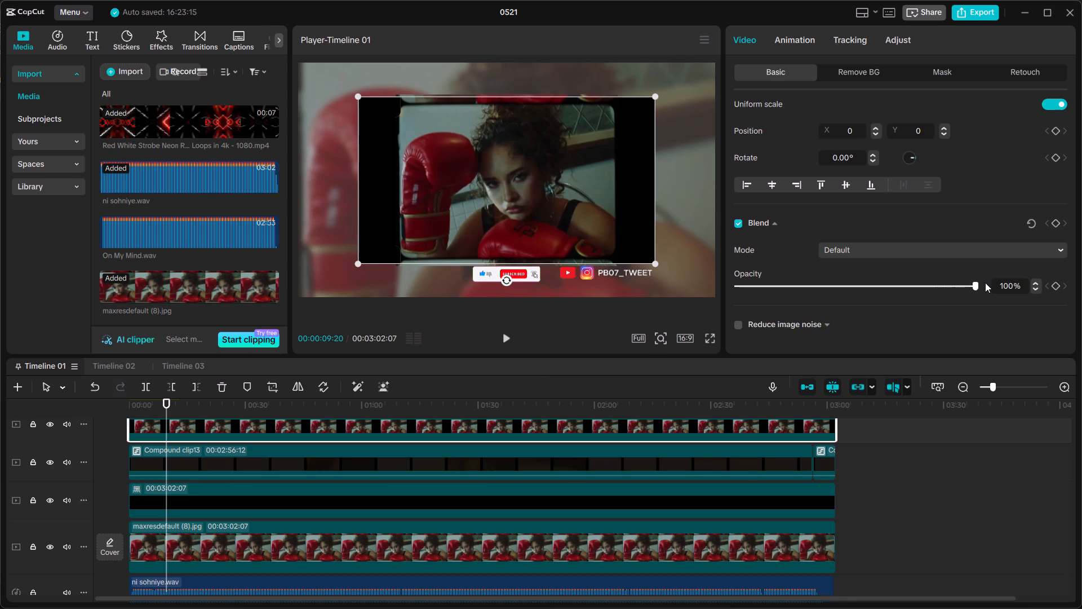
key("space")
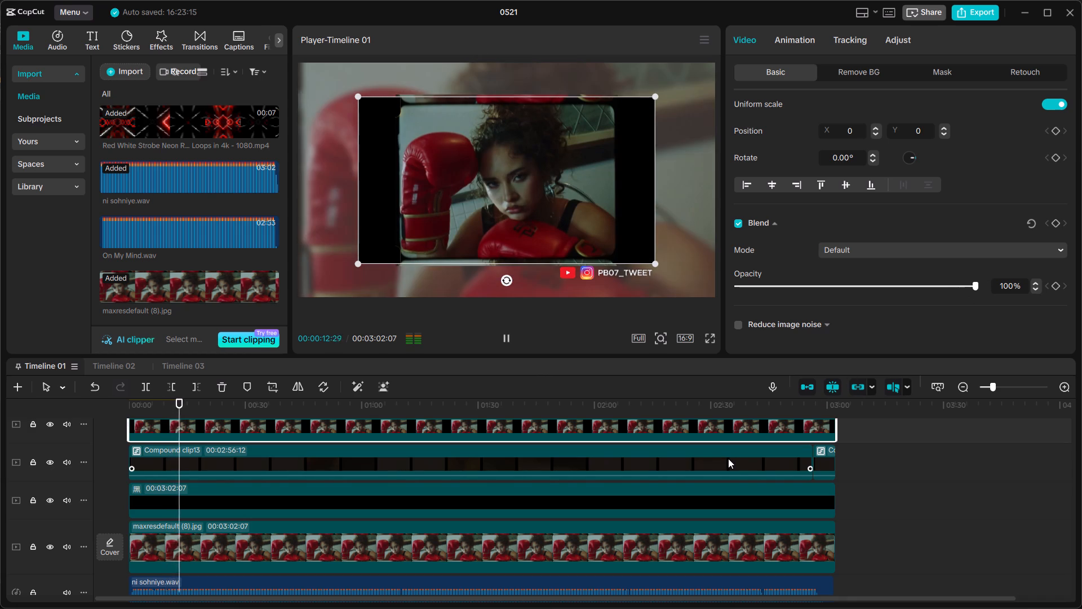
Replace the ni sohniye.wav clip on the audio track with On My Mind.wav, placed at the start of the timeline.
scroll(475, 460, "down", 4)
left_click(327, 533)
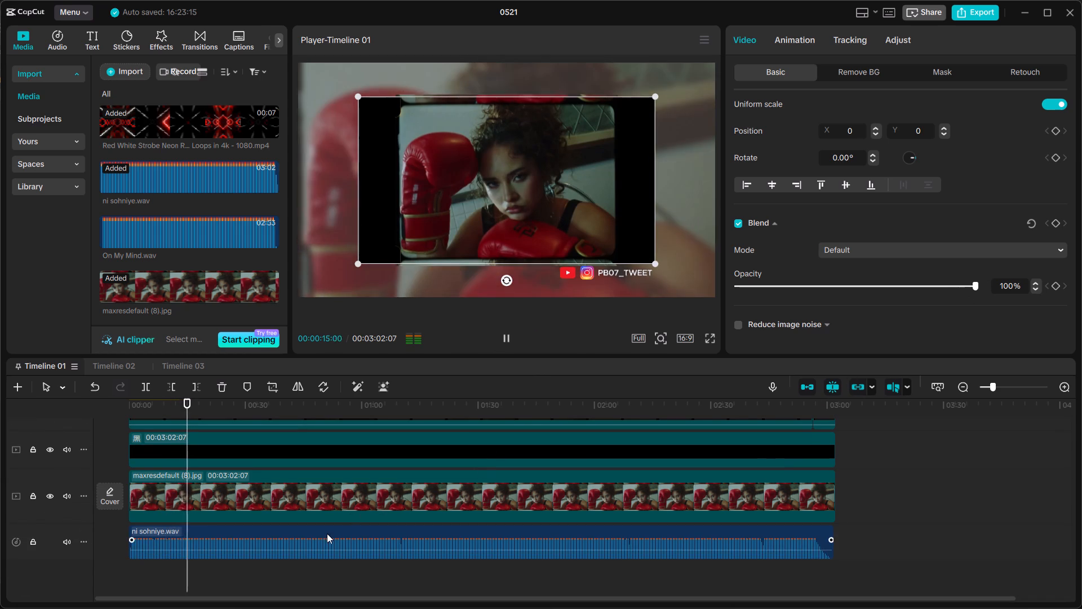
left_click(220, 380)
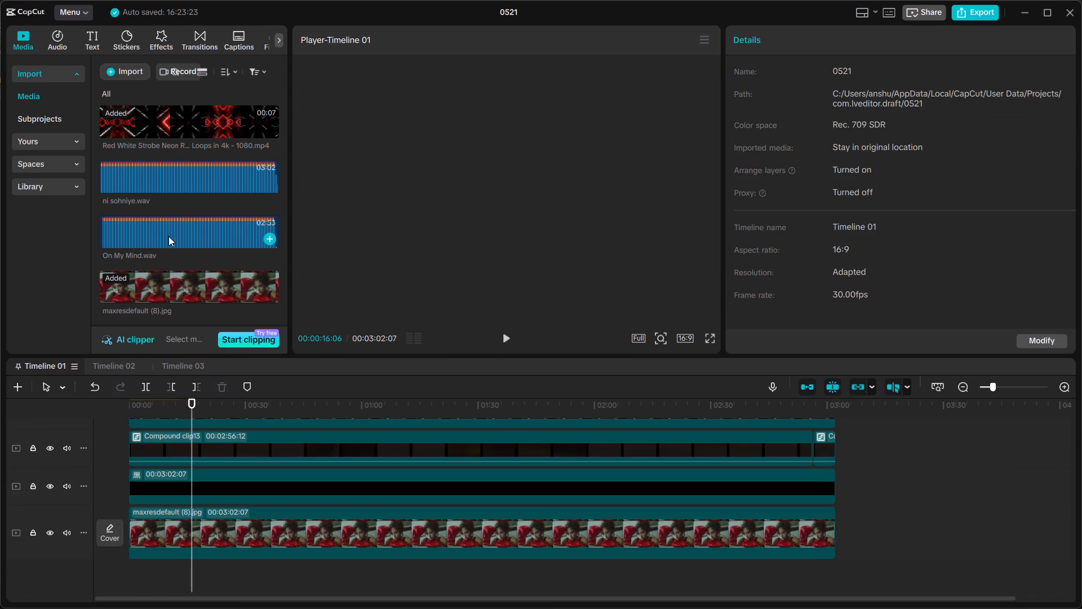
left_click_drag(168, 236, 54, 461)
key("space")
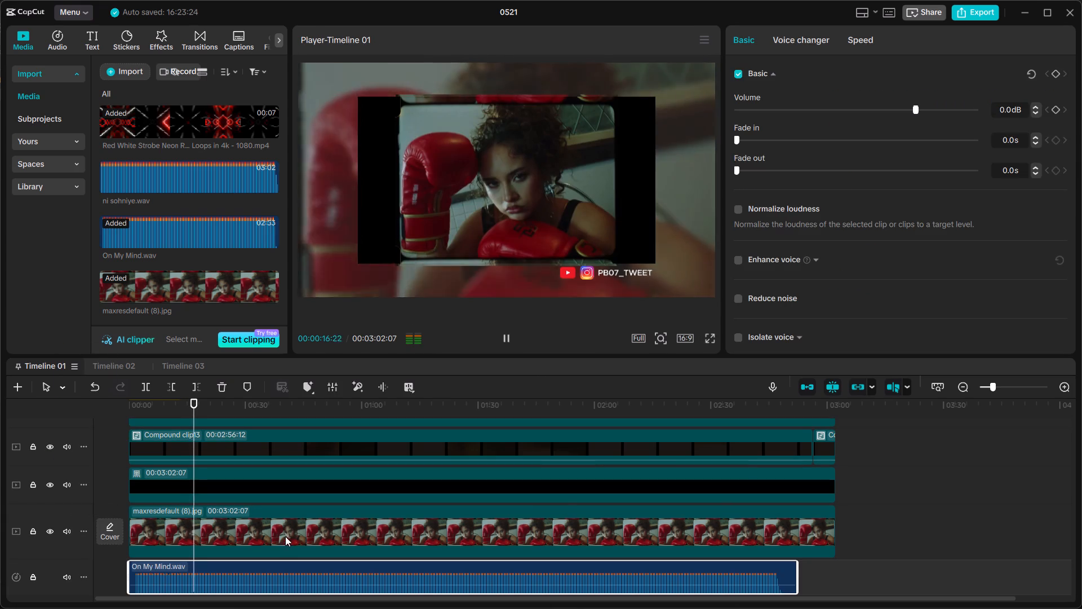
scroll(294, 539, "down", 3)
scroll(595, 571, "down", 1)
scroll(722, 575, "down", 1)
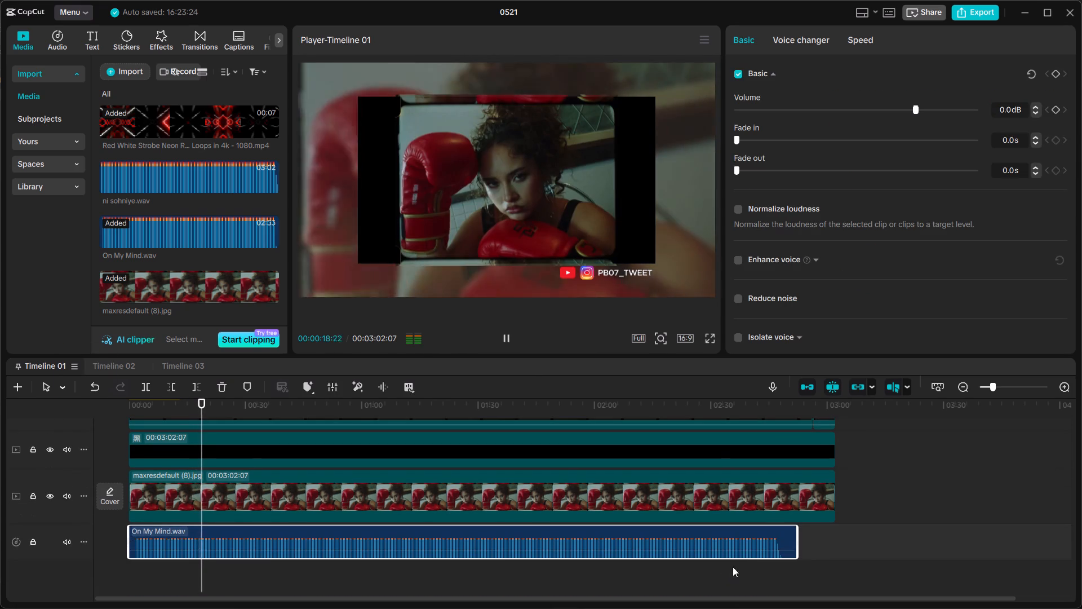
scroll(748, 560, "down", 3)
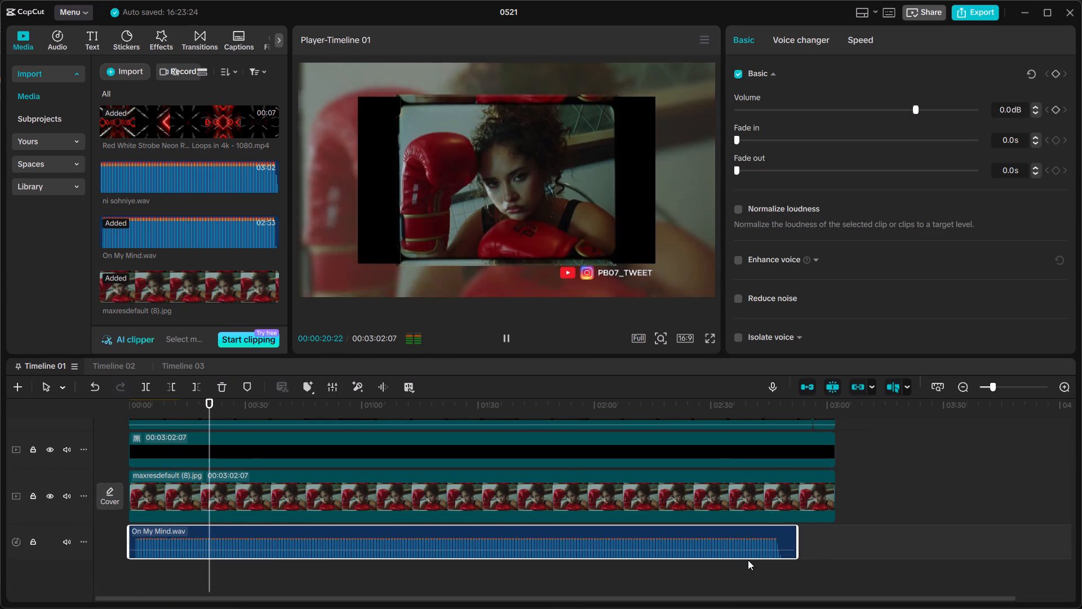
Shrink the main-track maxresdefault (8).jpg image in the preview to a scale of 71% and play the timeline from the start.
key("space")
left_click(552, 491)
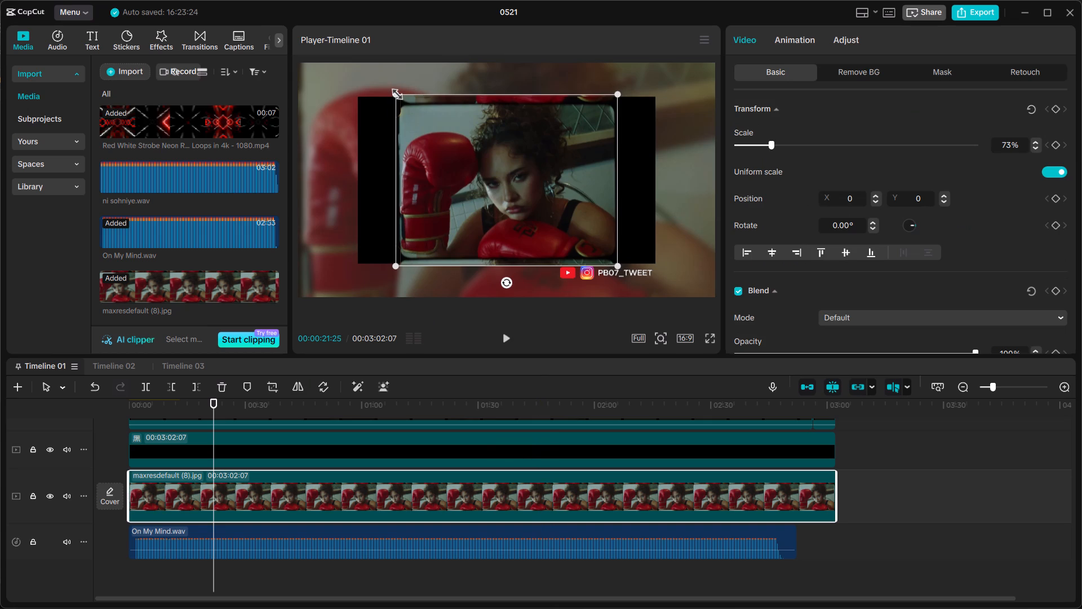
left_click_drag(394, 92, 394, 105)
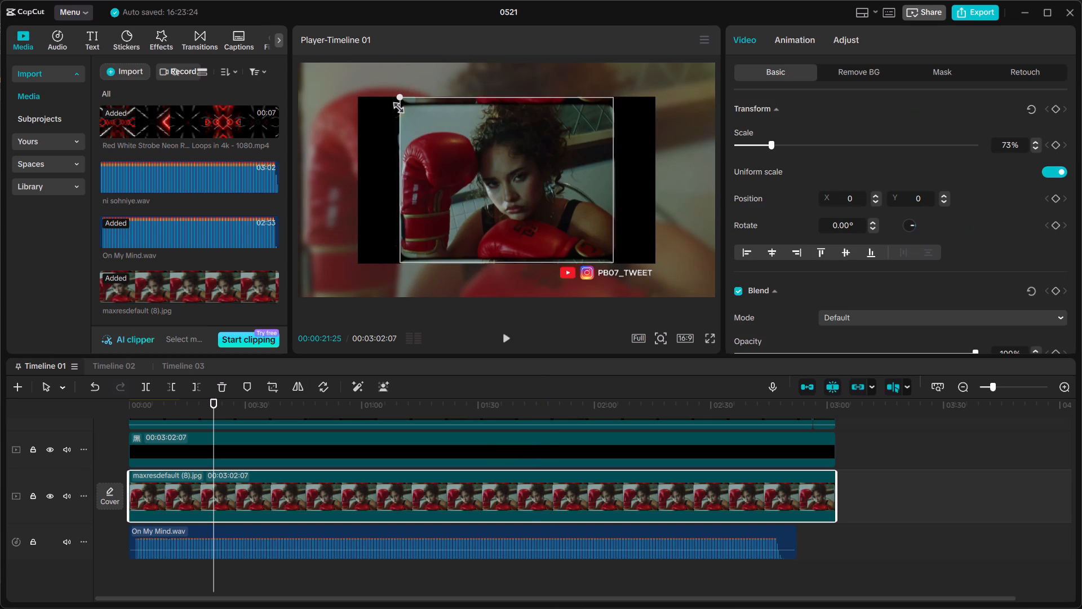
left_click_drag(394, 105, 391, 108)
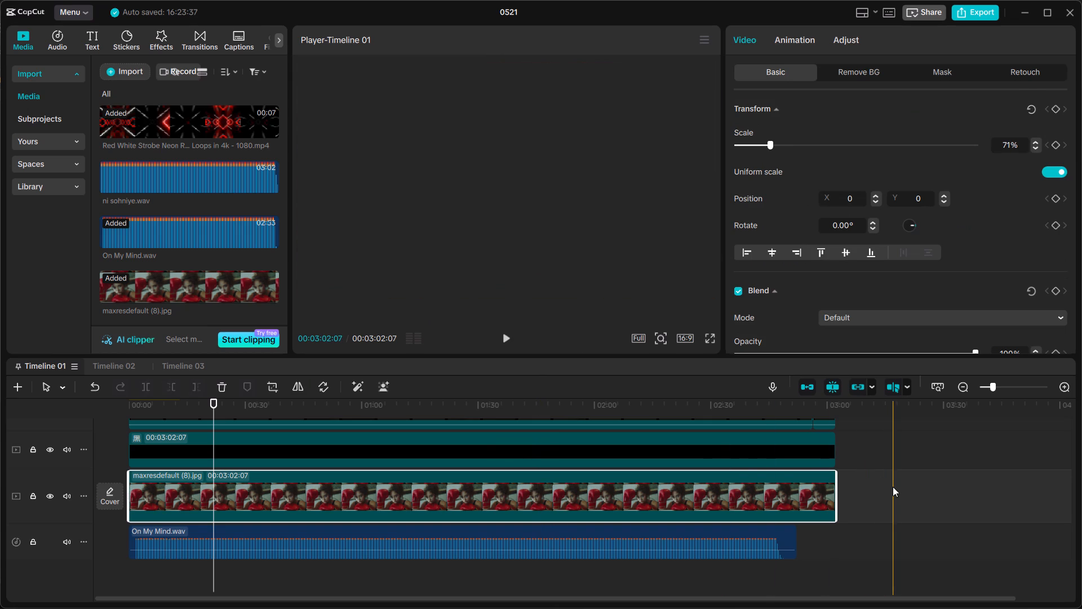
left_click(893, 487)
key("space")
key("space")
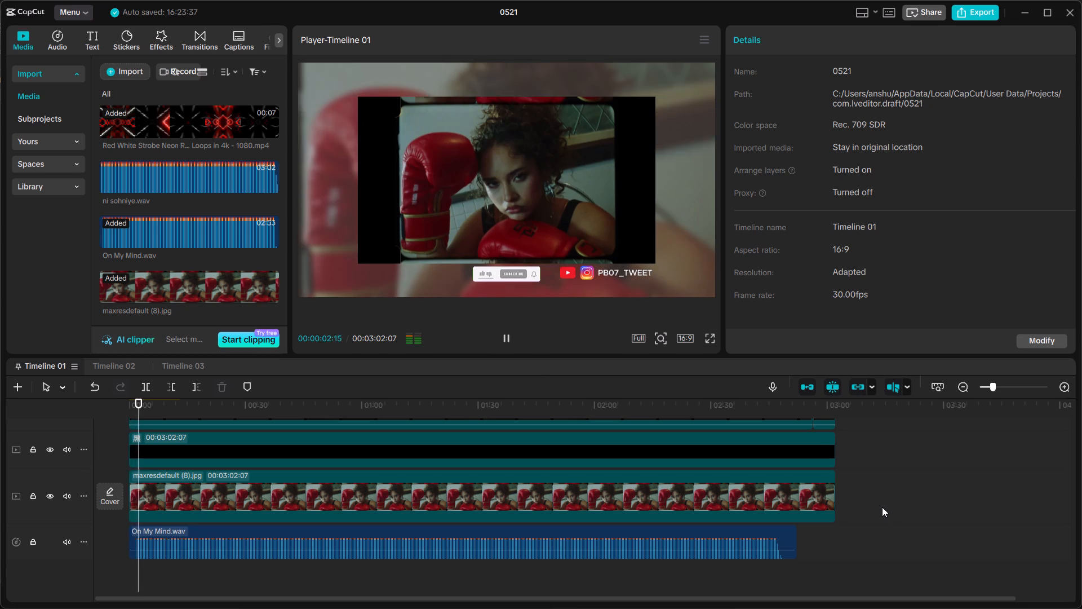
key("space")
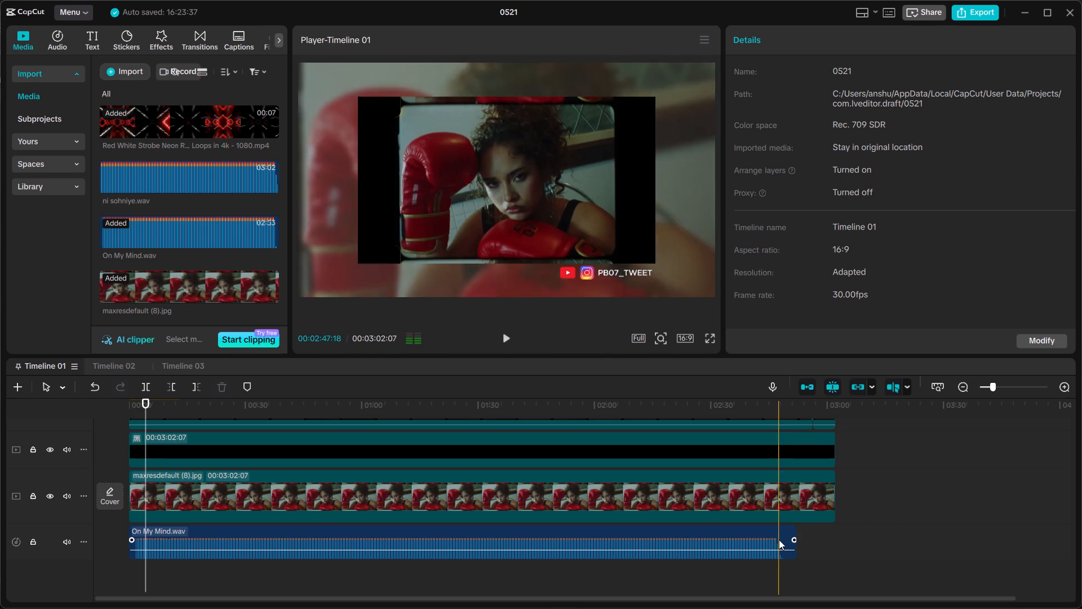
Select all clips and cut off everything after 00:02:48:17, near the end of the On My Mind.wav audio.
left_click(782, 532)
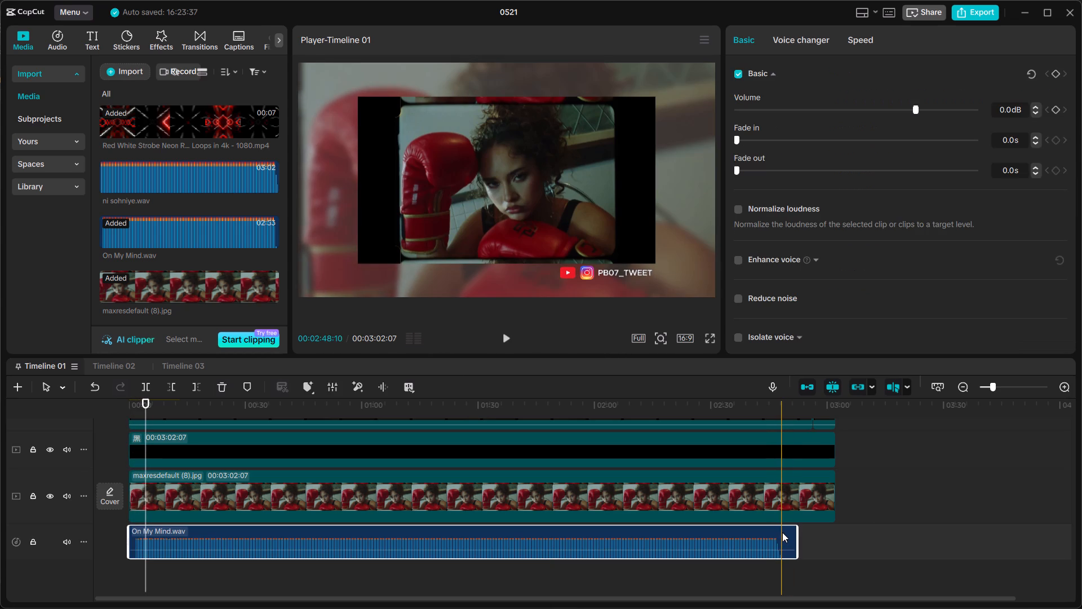
key("ctrl+a")
double_click(782, 532)
double_click(783, 584)
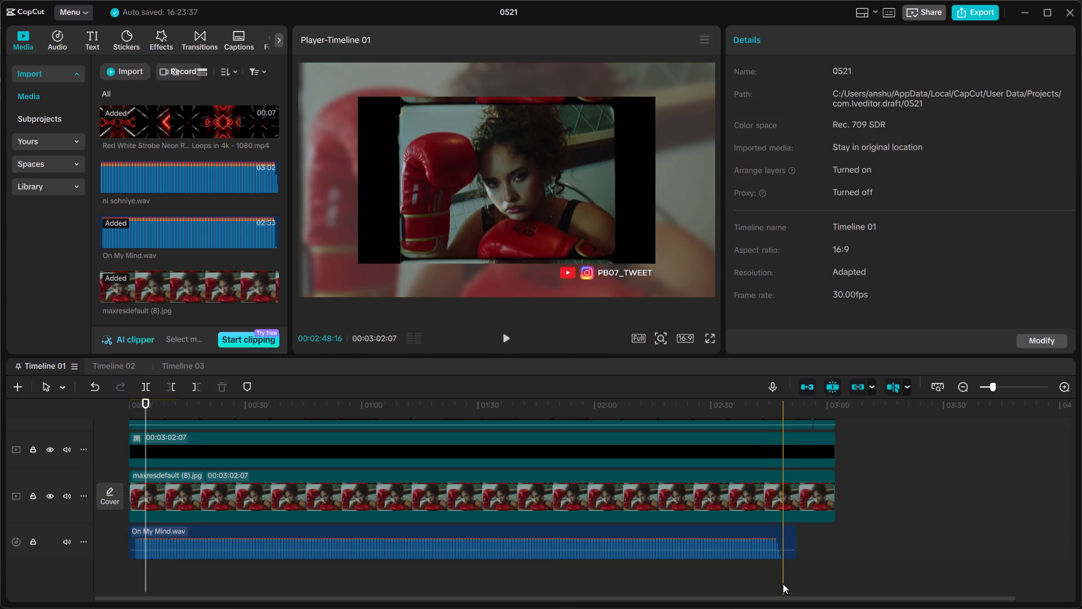
key("ctrl+a")
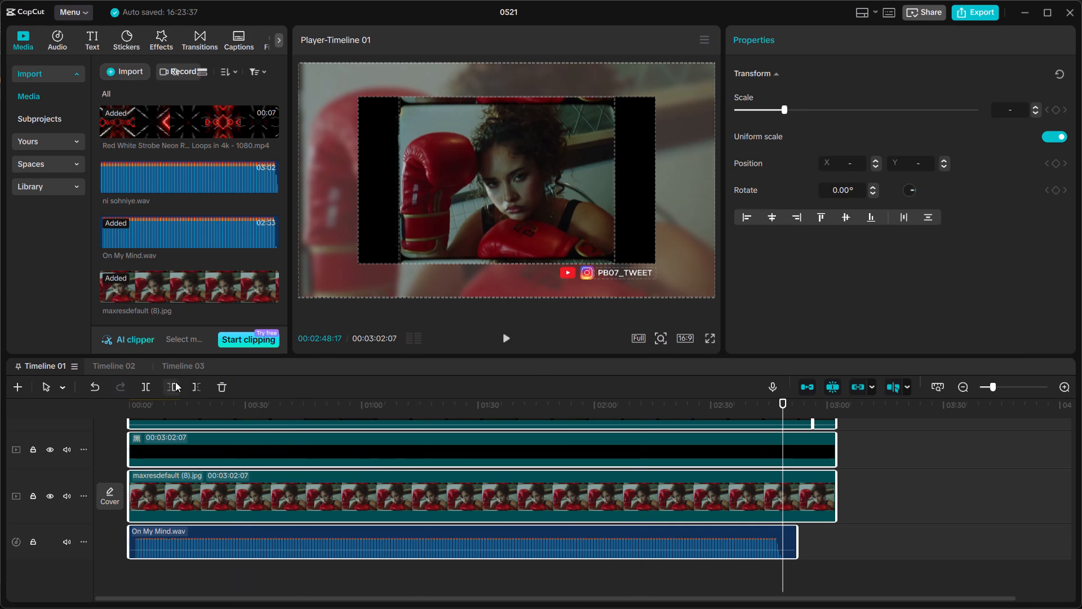
left_click(192, 387)
Delete the leftover short compound clip that sits past the new end of the timeline.
scroll(761, 508, "up", 3)
left_click(819, 447)
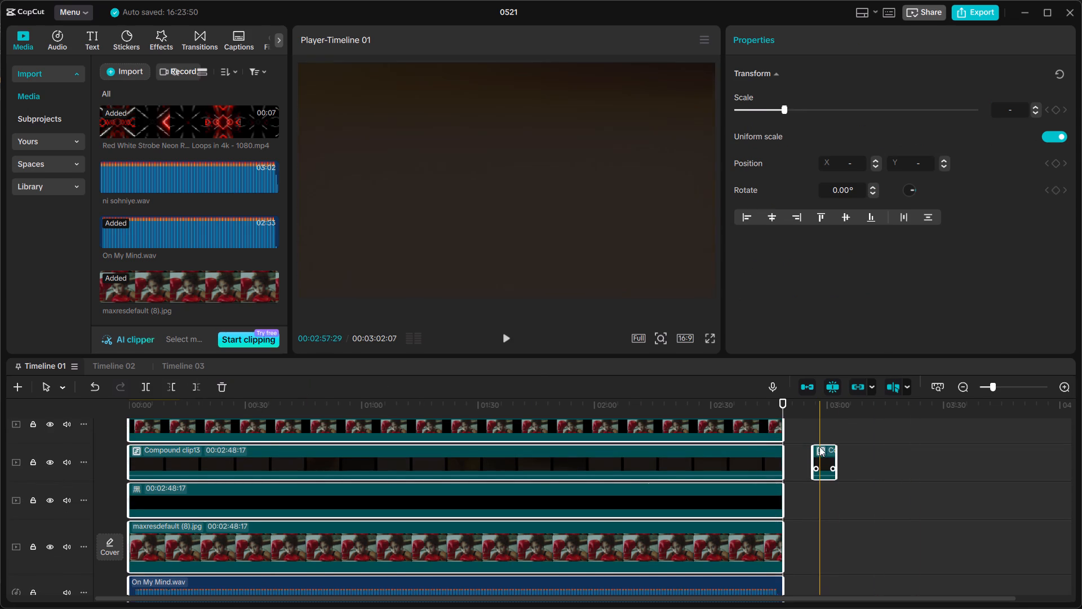
left_click(830, 458)
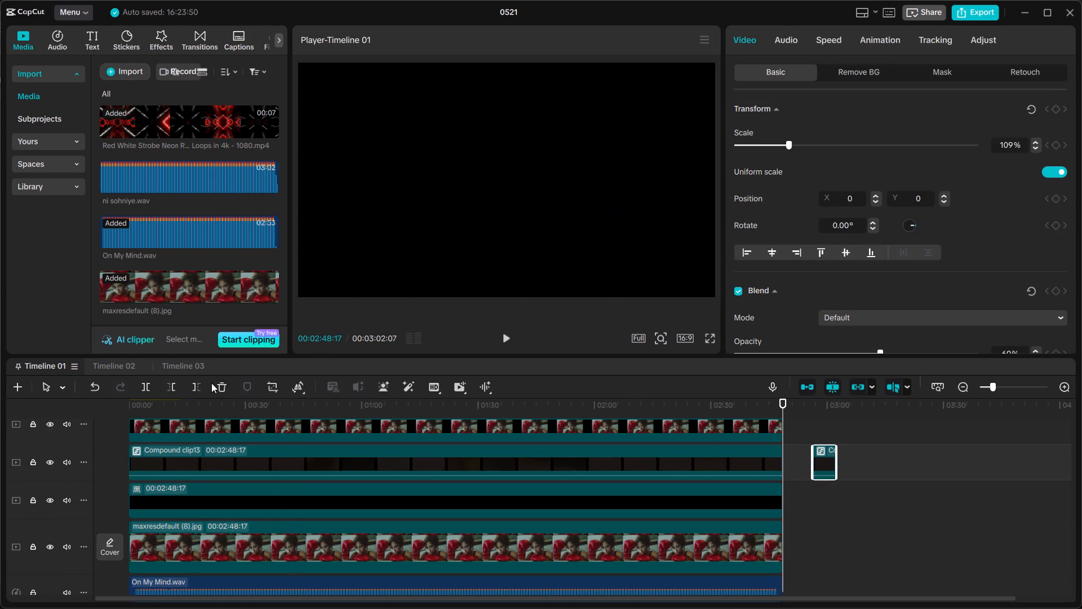
left_click(219, 386)
Export the video as a 1080P mp4 at 30fps, named On My Mind.
left_click(975, 11)
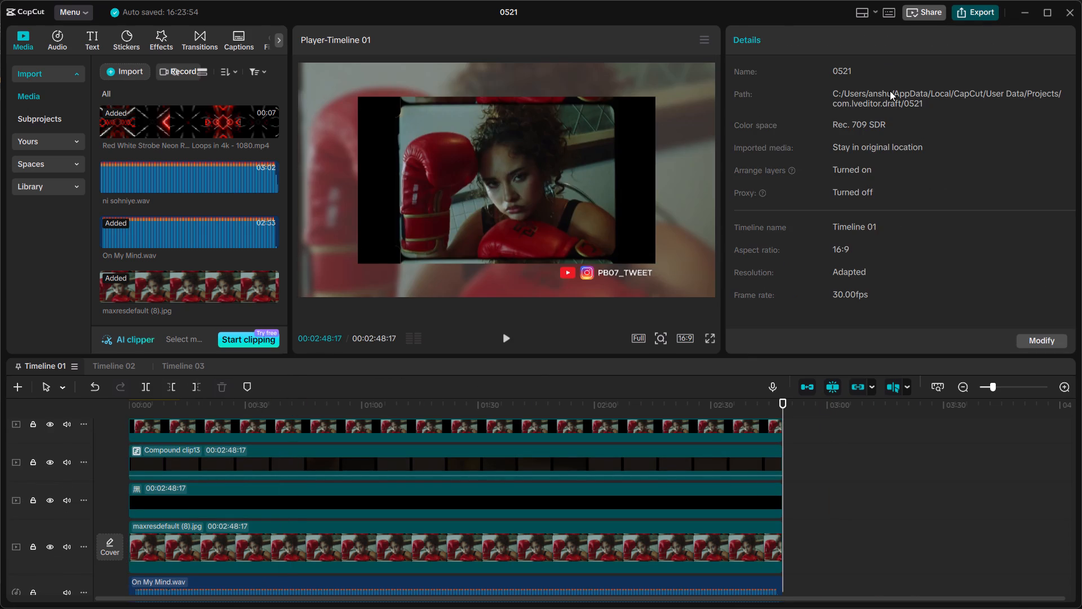
triple_click(644, 145)
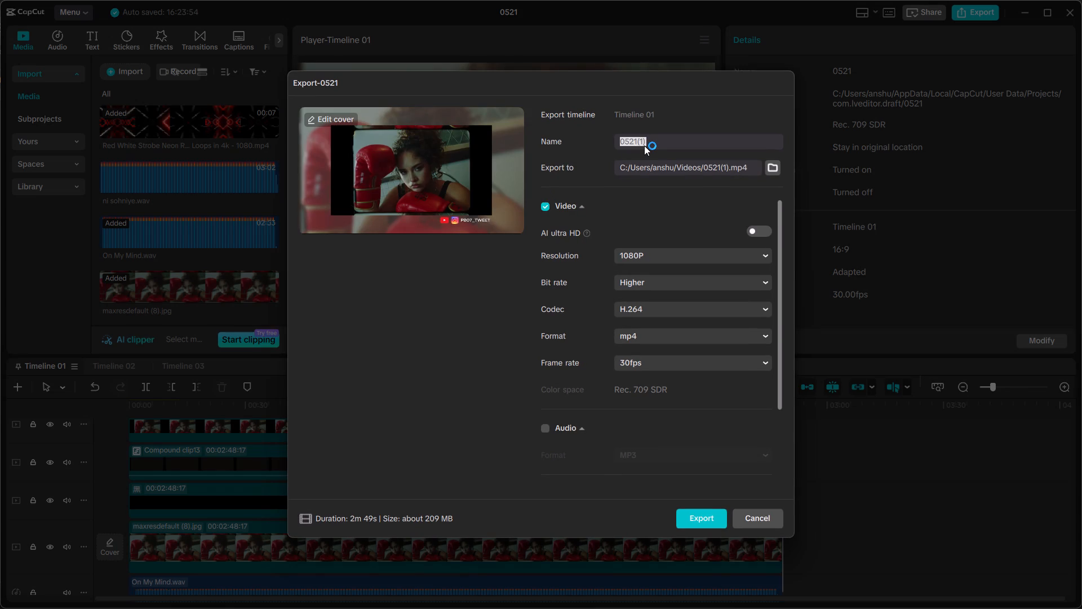
key("ctrl+v")
left_click(698, 524)
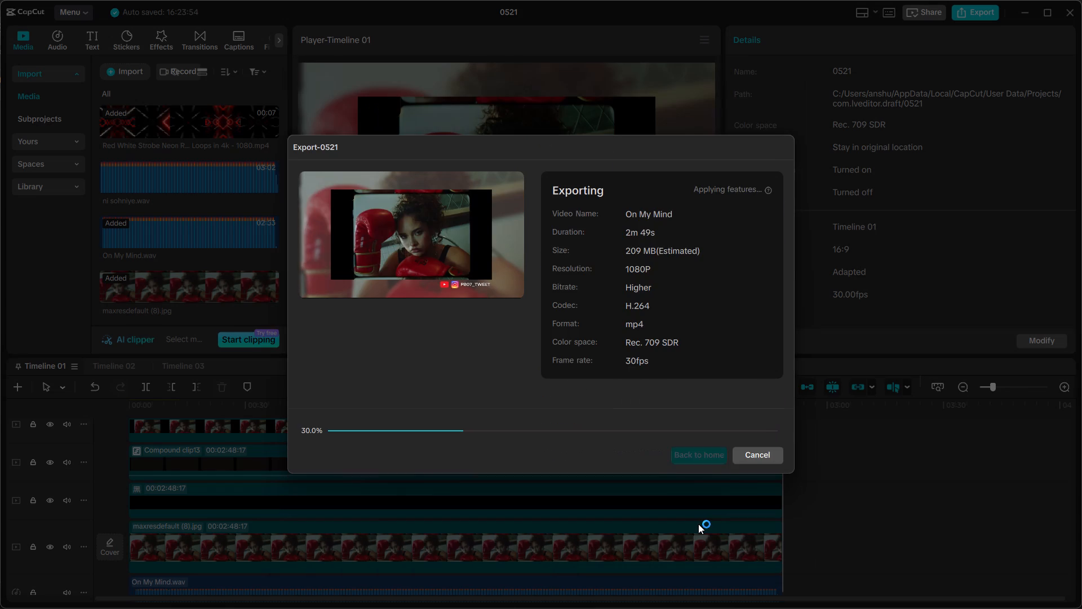
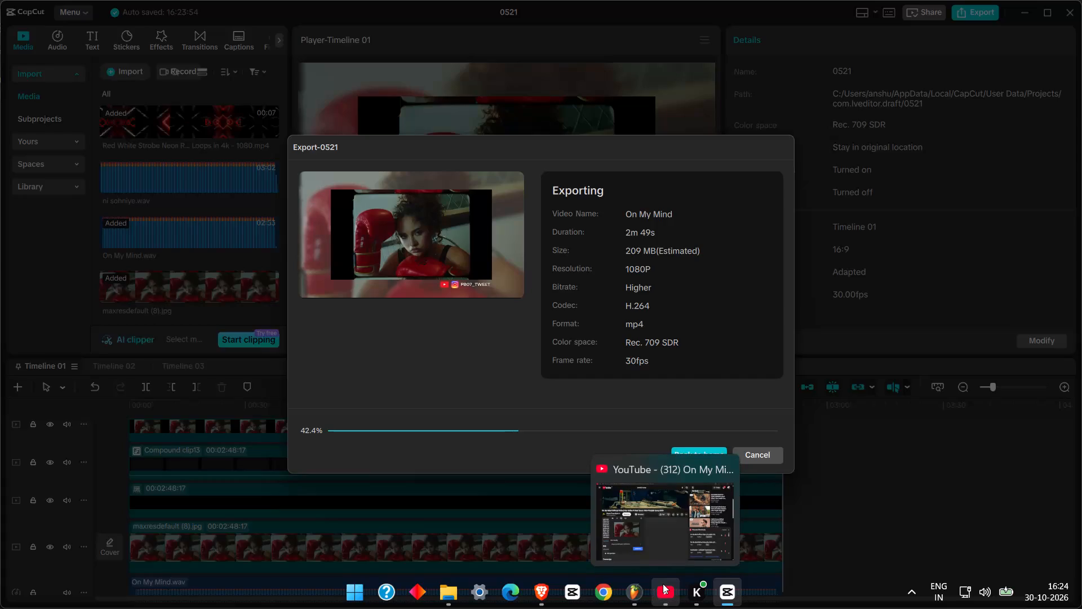
Switch to Chrome, maximize its window, and open YouTube Studio for the signed-in channel from YouTube.
left_click(600, 593)
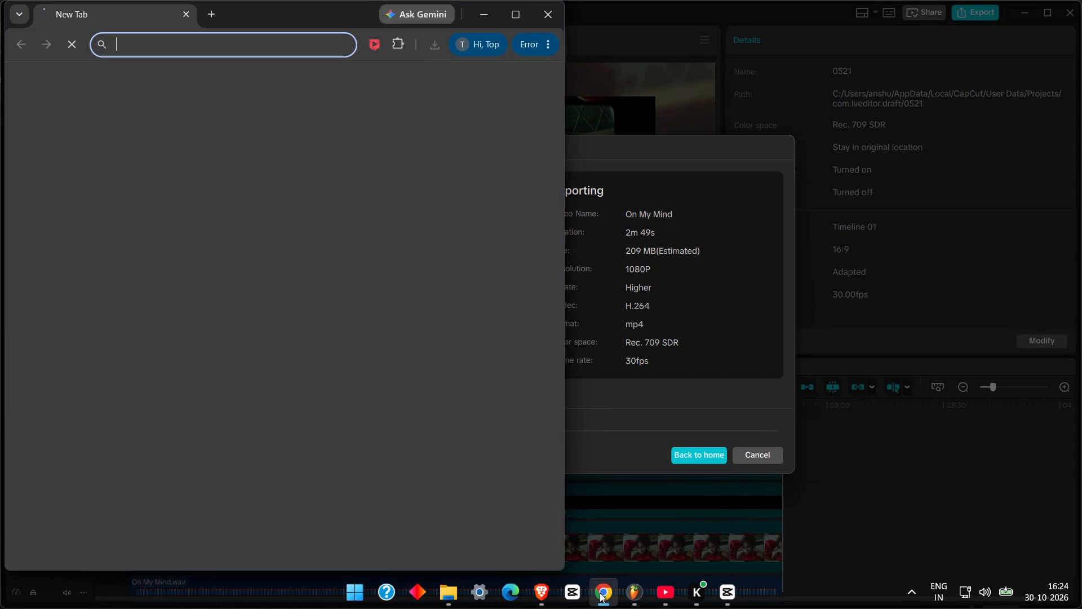
left_click(515, 1)
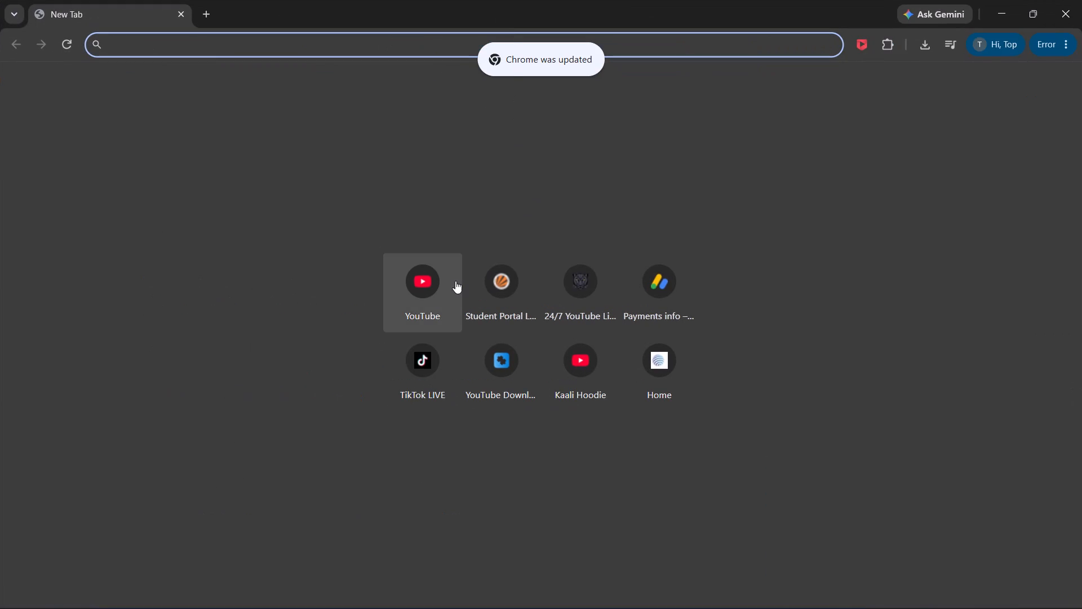
left_click(429, 290)
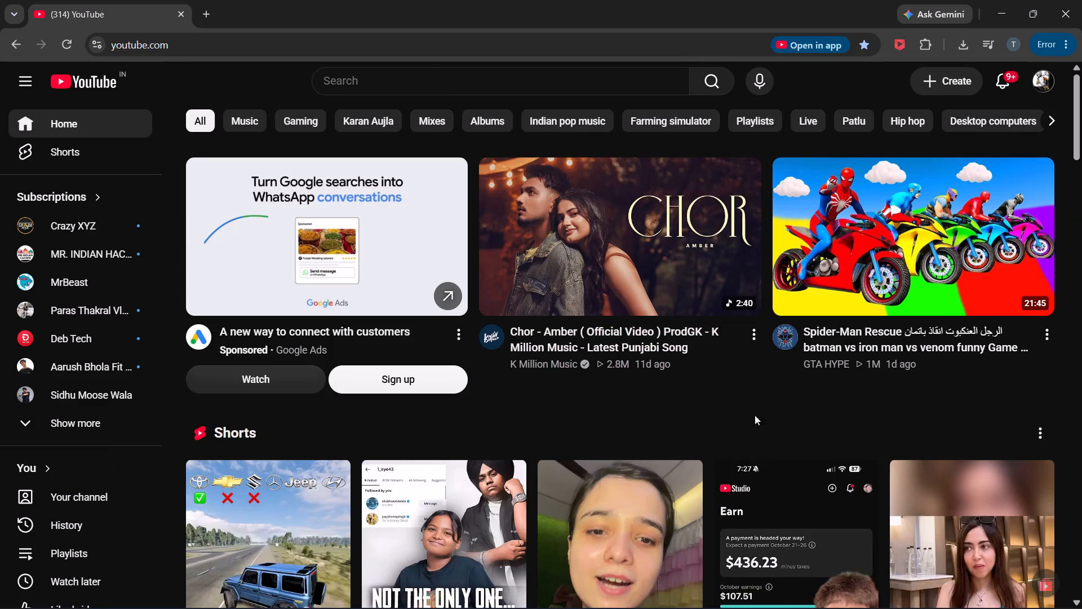
left_click(1047, 74)
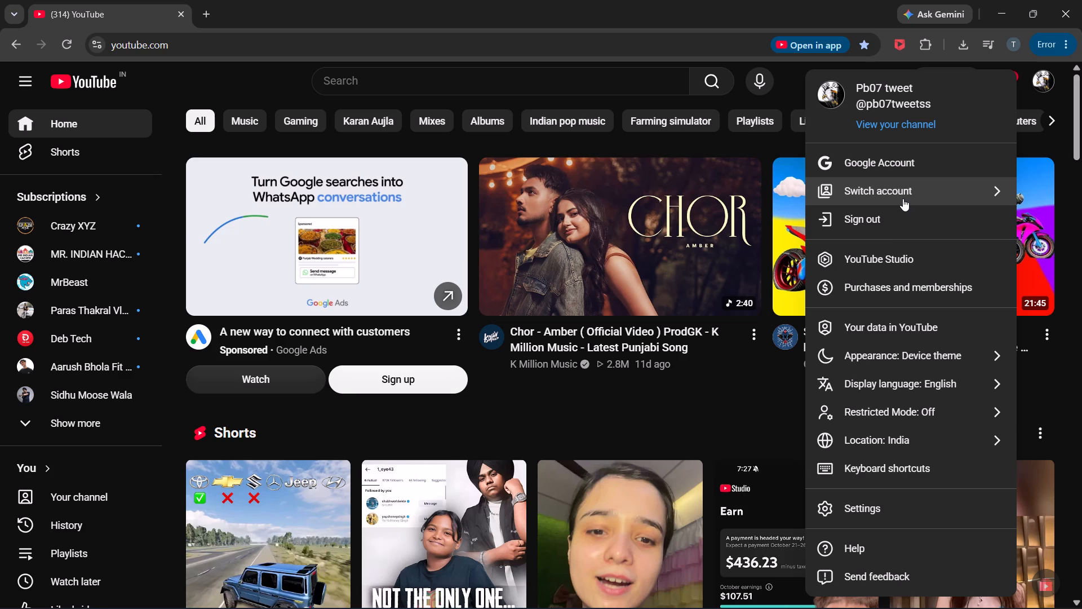
left_click(878, 251)
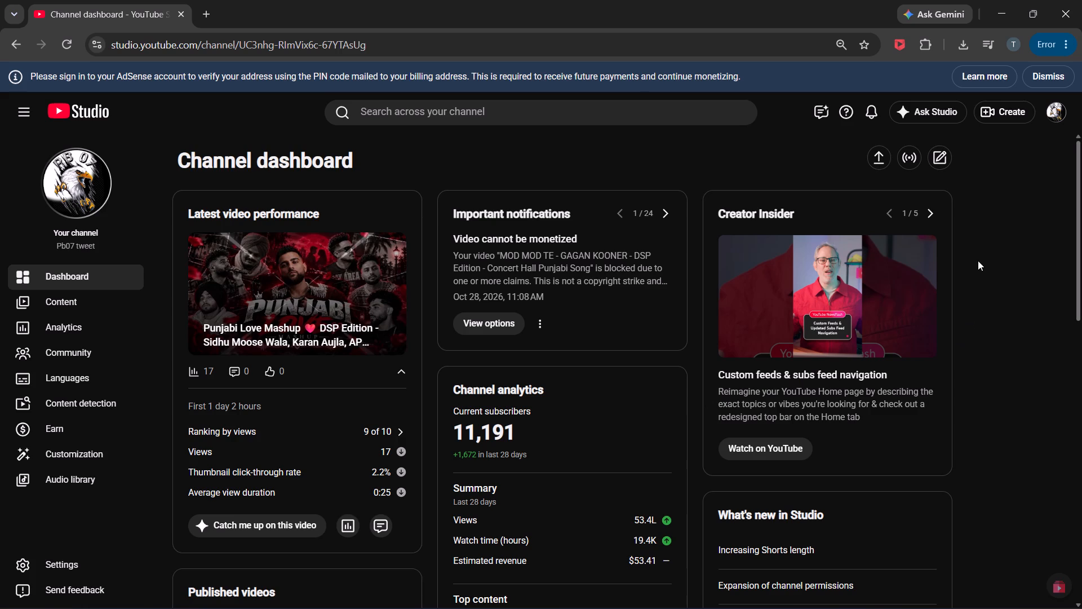
Start a new video upload with the ni sohniye file from the Videos folder.
left_click(979, 114)
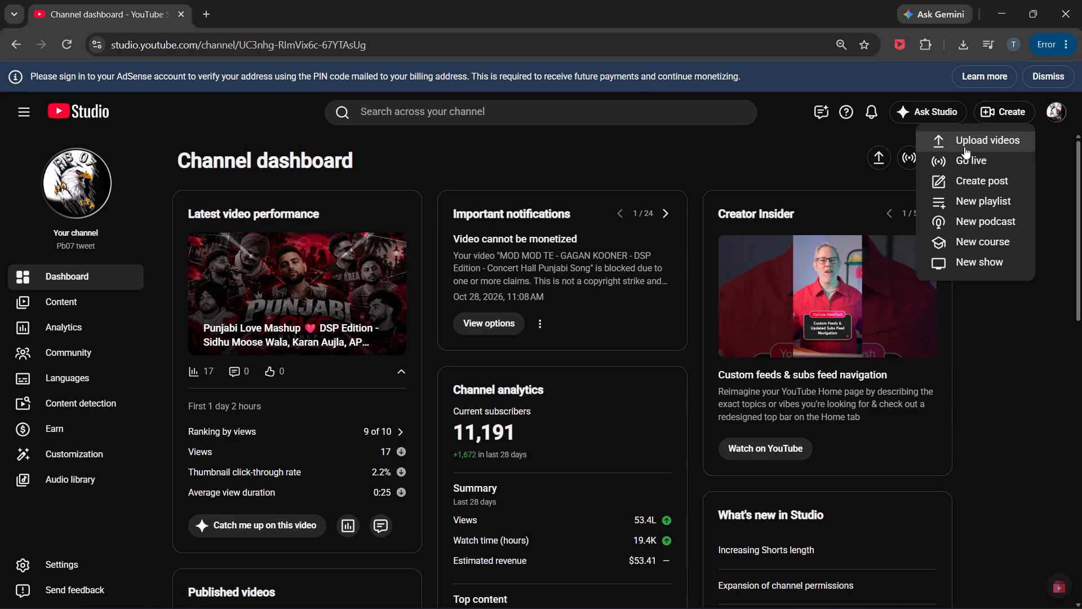
left_click(963, 149)
left_click(522, 399)
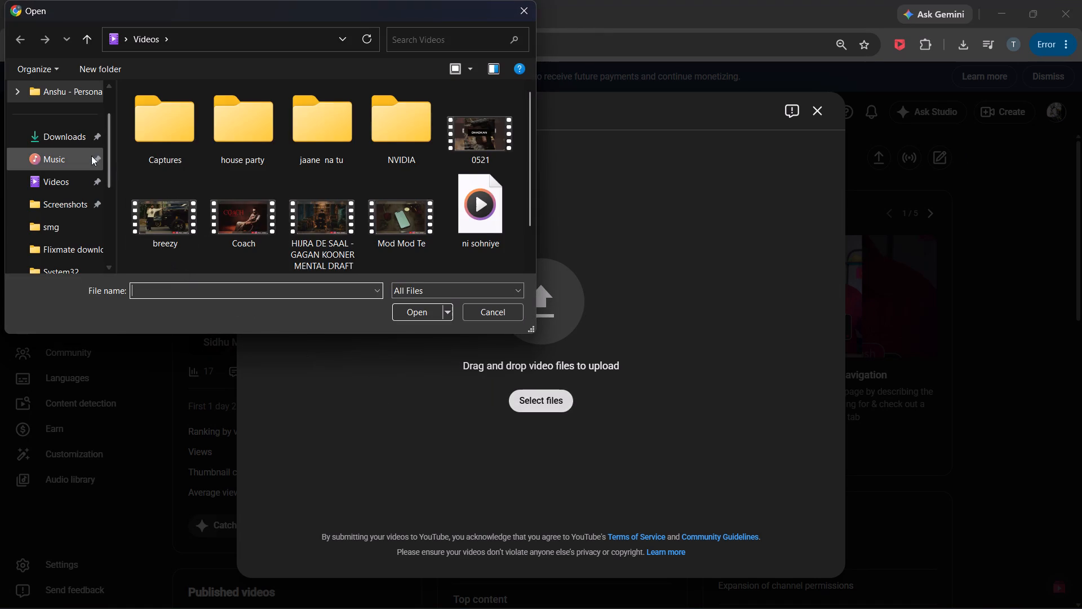
left_click(82, 155)
left_click(47, 186)
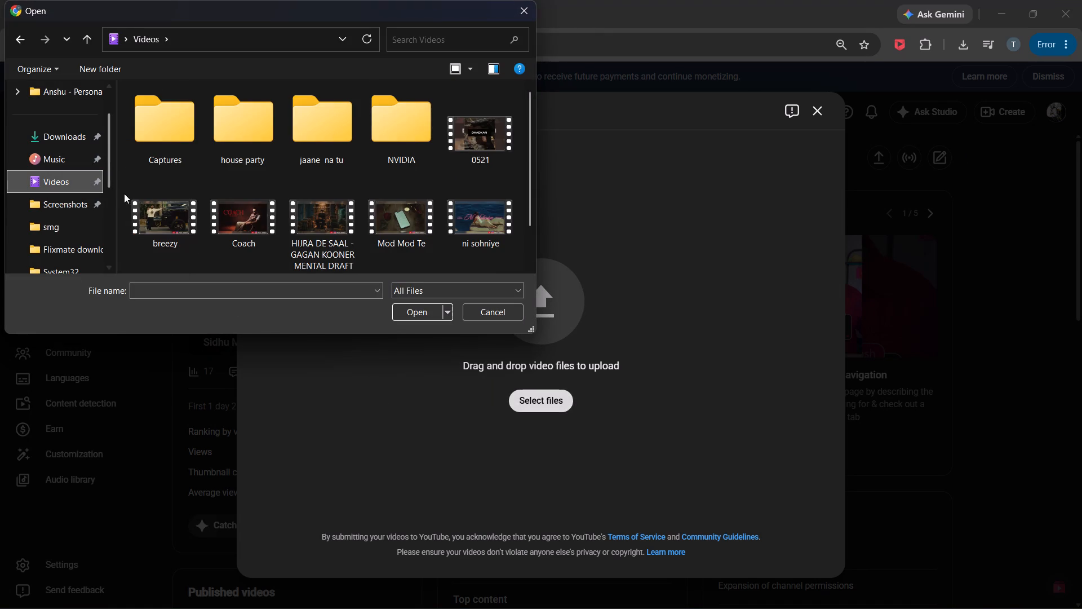
double_click(454, 211)
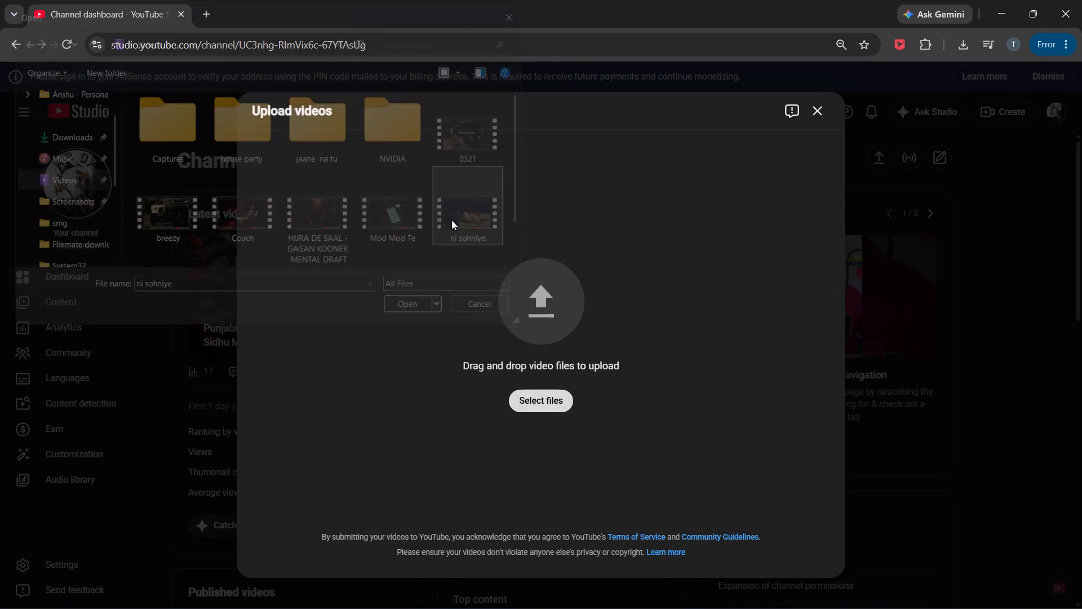
In the YouTube app's watch history, copy "NI SOHNIYE - HARKIRAT SANGHA" from the song's video title.
left_click(663, 594)
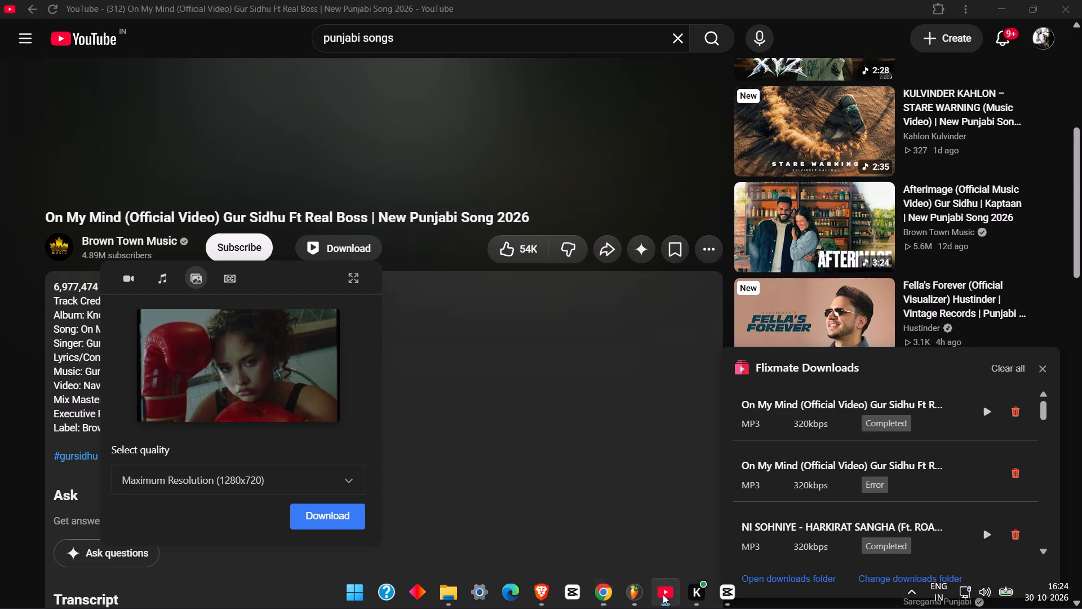
left_click(24, 32)
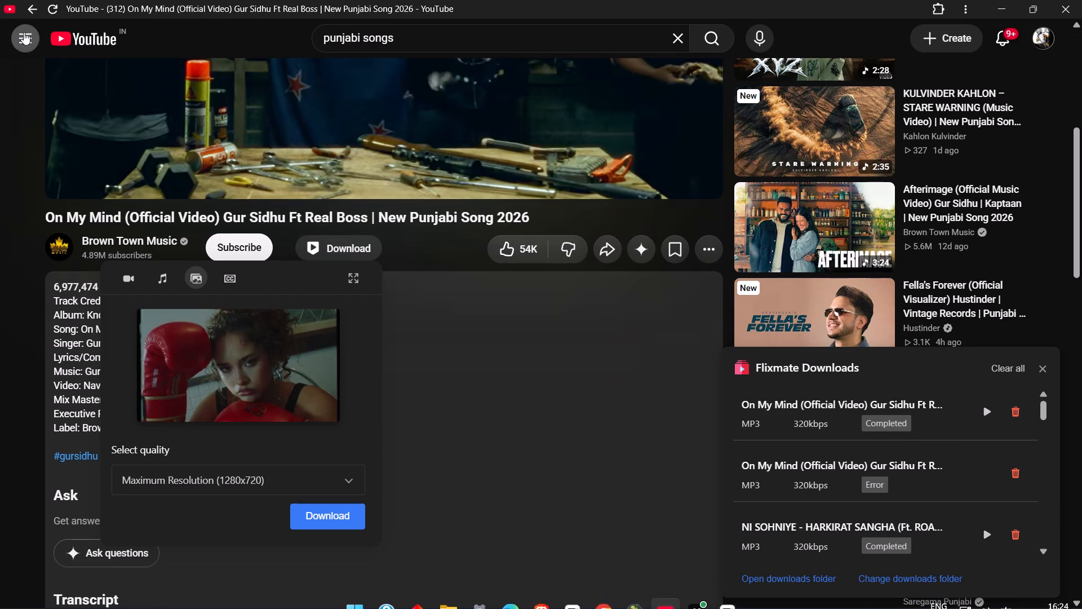
left_click(63, 481)
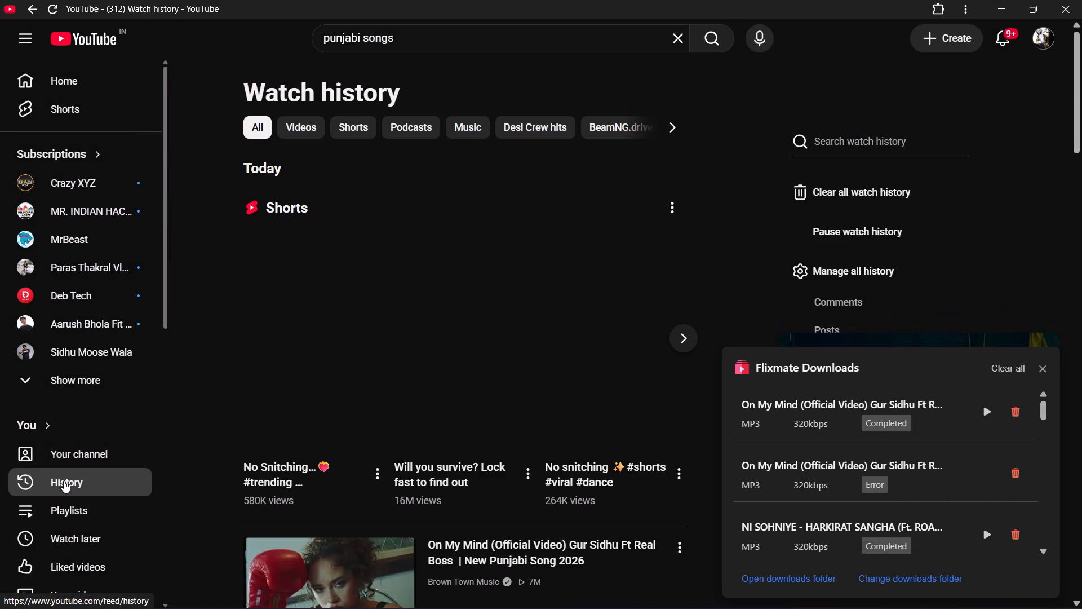
scroll(461, 525, "down", 7)
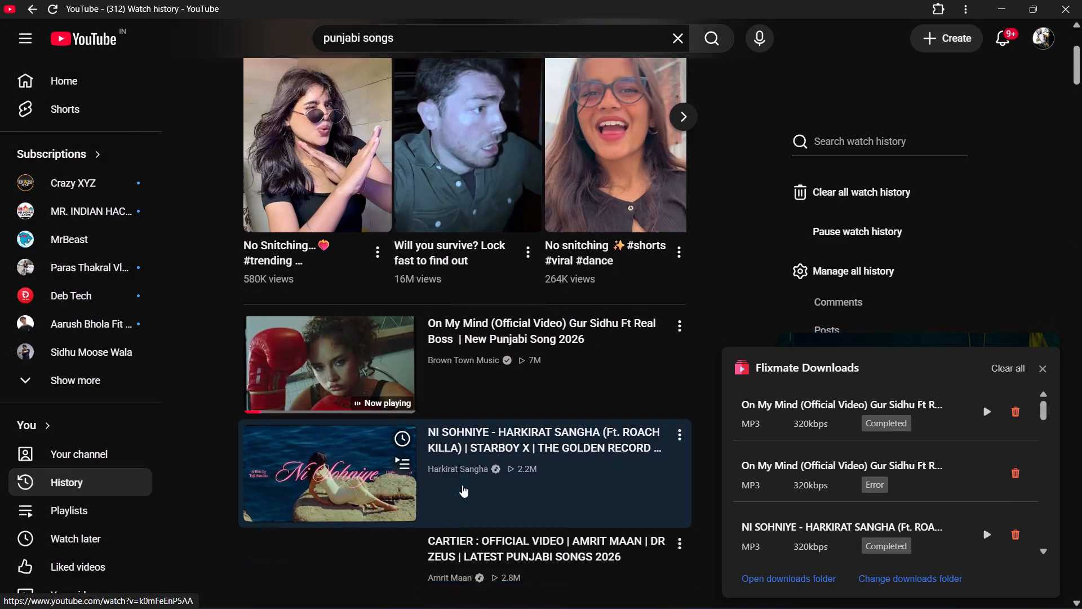
left_click_drag(420, 311, 421, 314)
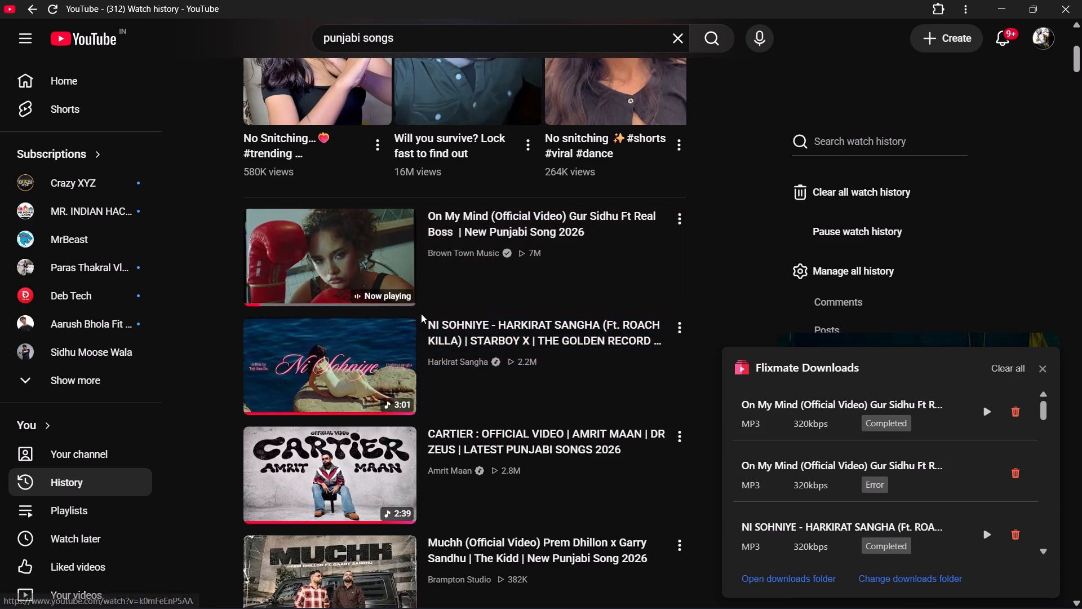
left_click_drag(421, 314, 599, 326)
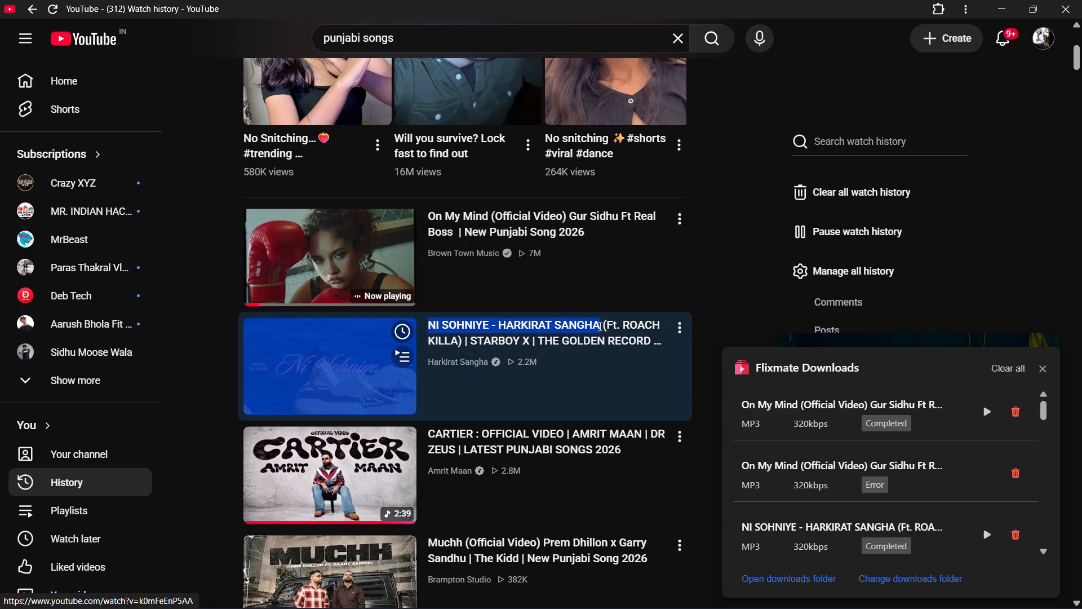
left_click_drag(599, 326, 601, 325)
key("ctrl+c")
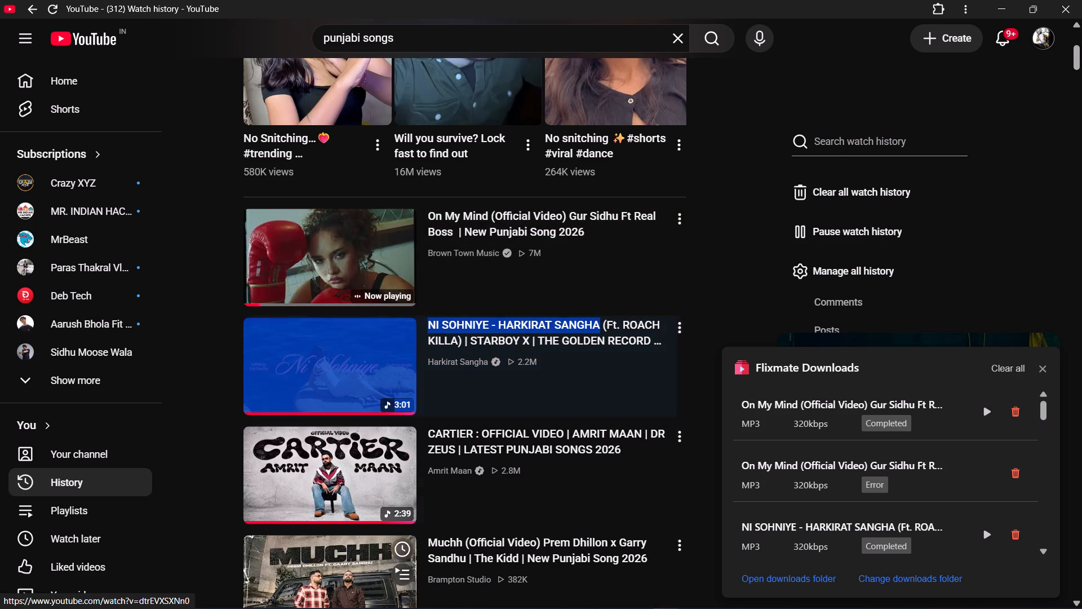
Back in the Chrome upload, replace the title with the copied text and insert "DSP Edition -" before HARKIRAT SANGHA.
left_click(609, 593)
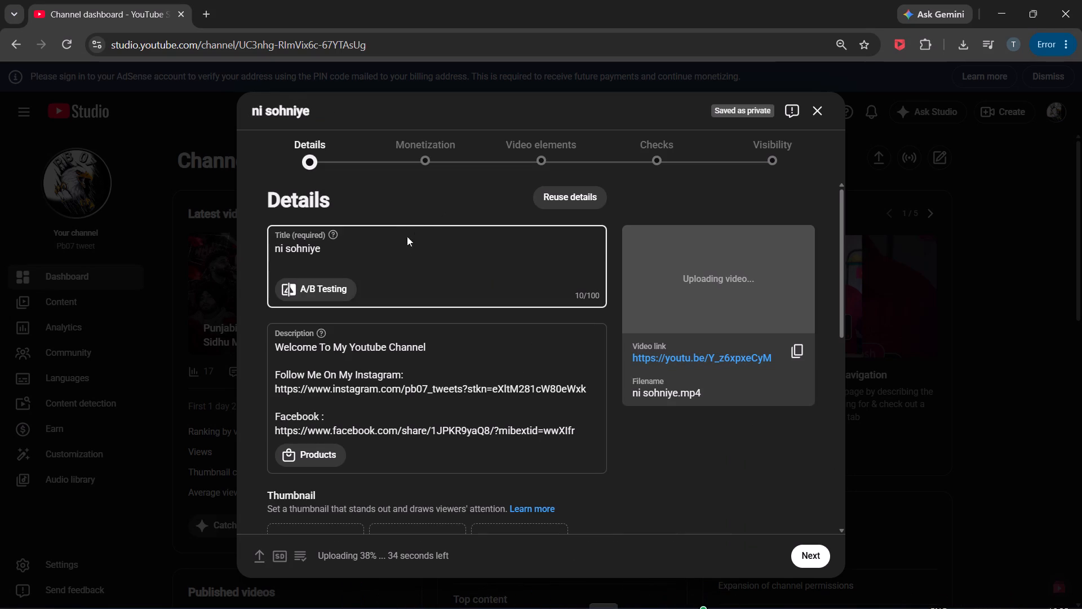
key("ctrl+a")
key("ctrl+v")
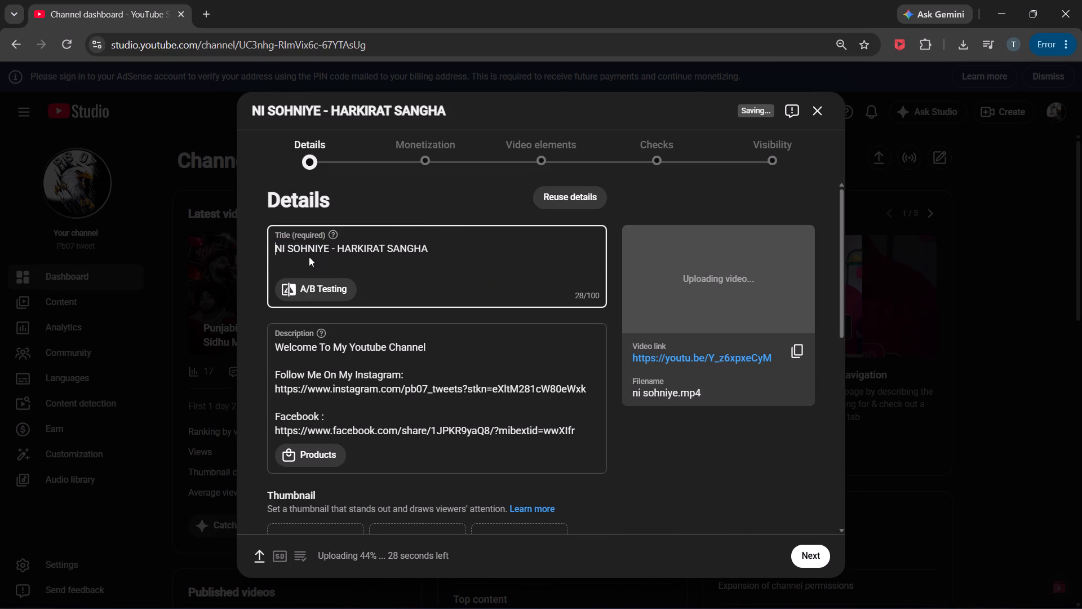
left_click(336, 253)
key("shift+space")
type("DS")
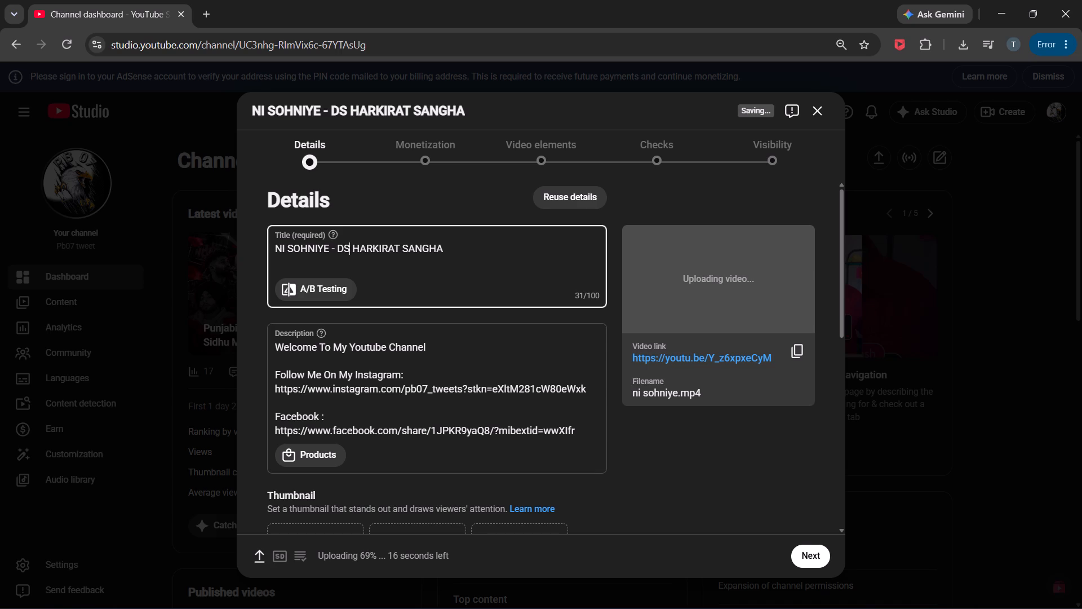
type("P Edition -")
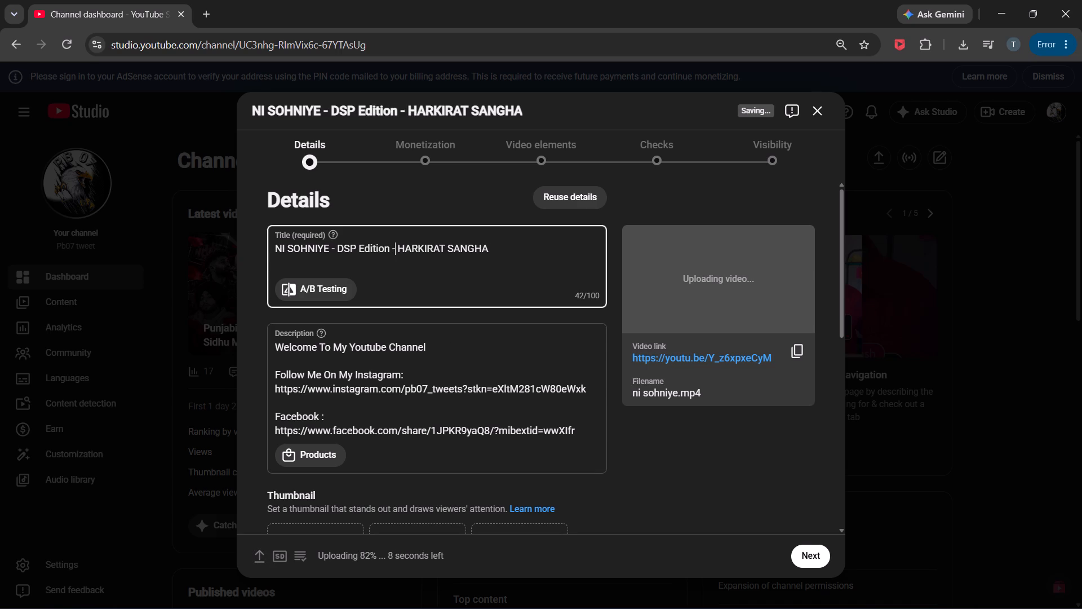
Append "- CONCERT HALL PUNJABI SONG" to the end of the video title.
left_click(507, 248)
key("space")
type("-")
key("space")
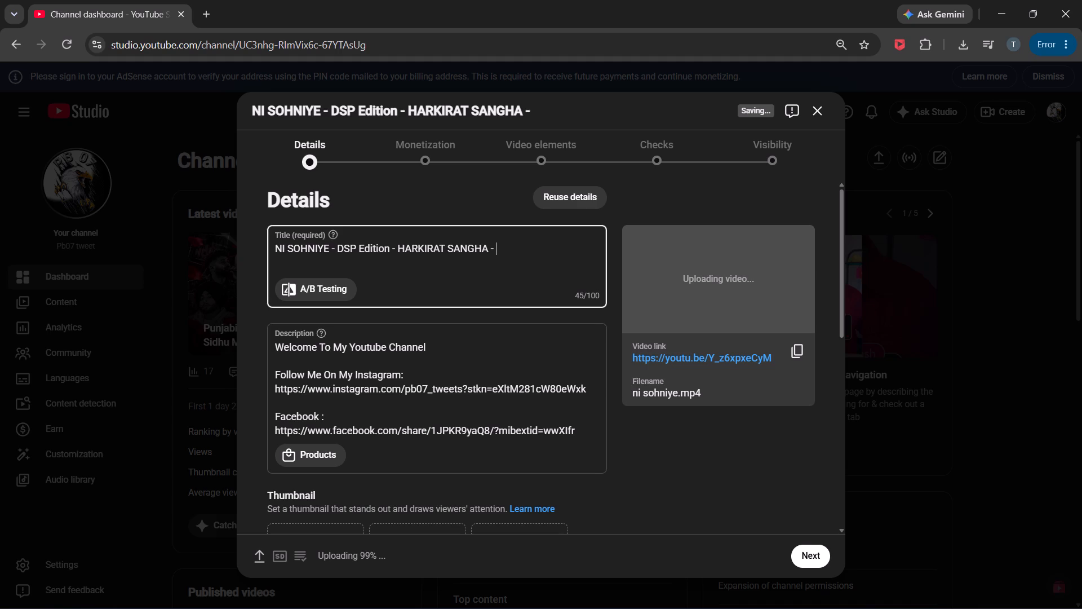
type("CONCEERT")
key("space")
key("BackSpace")
key("BackSpace")
key("BackSpace")
key("BackSpace")
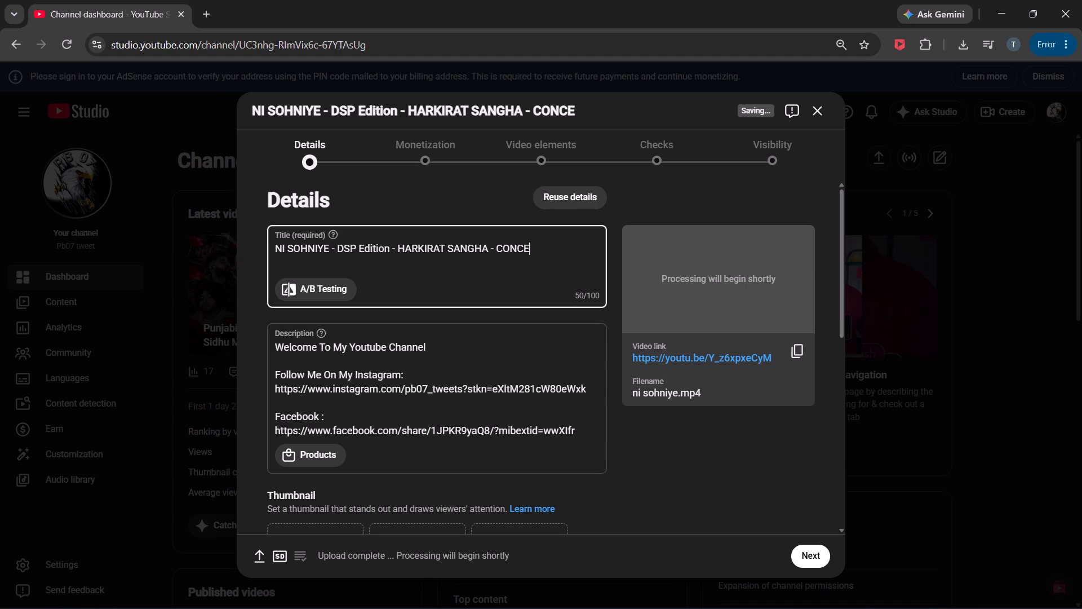
type("RT HALL PUNJ")
type("ABI")
key("space")
type("SONG")
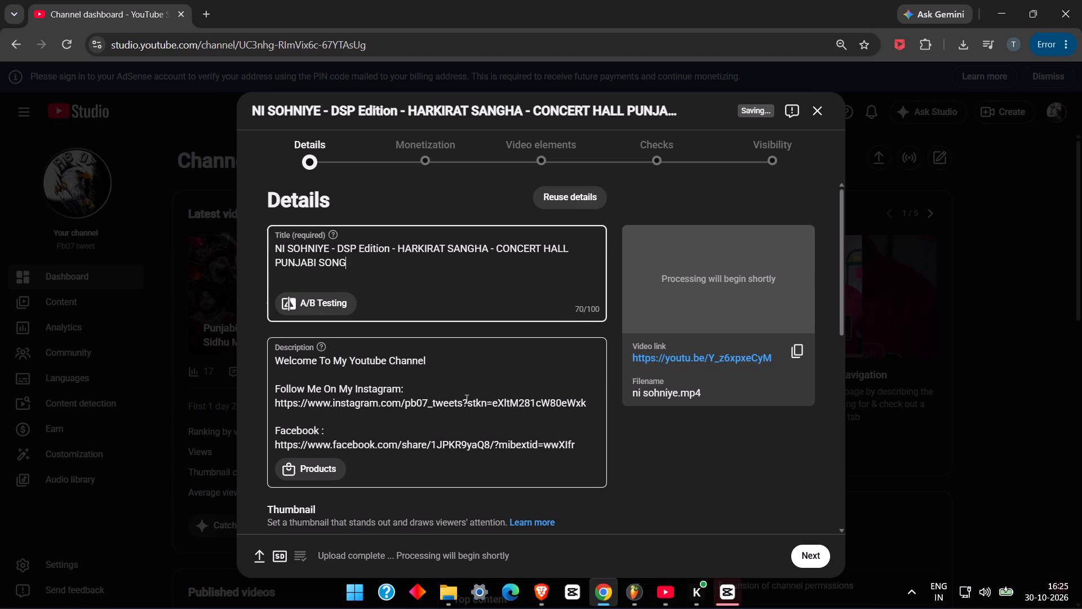
Add the uploaded video to the DSP EDITION playlist and look over the remaining audience settings.
scroll(460, 418, "down", 3)
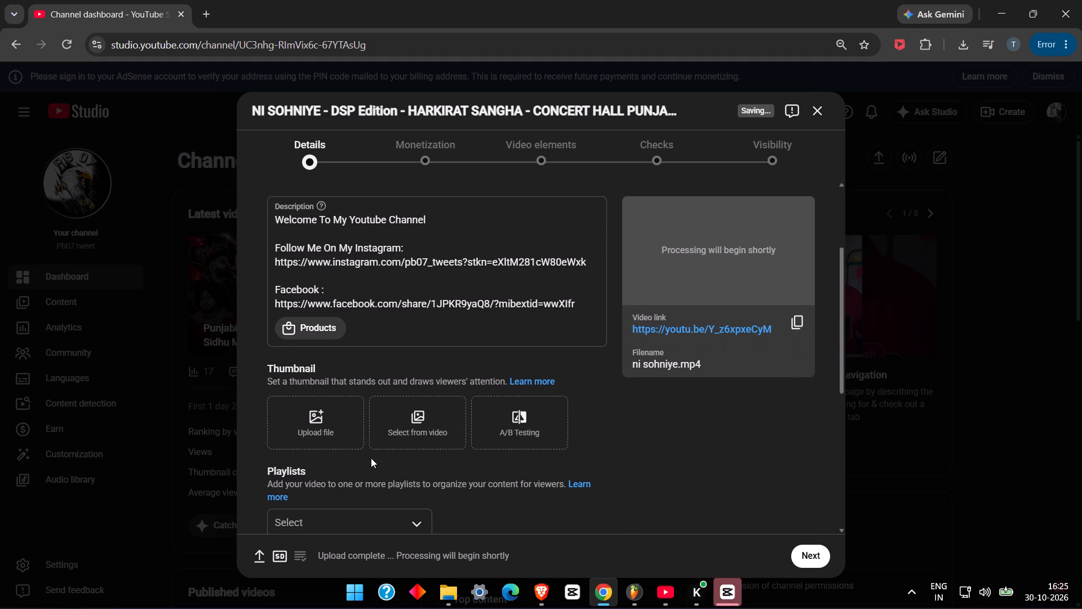
left_click(384, 528)
left_click(281, 354)
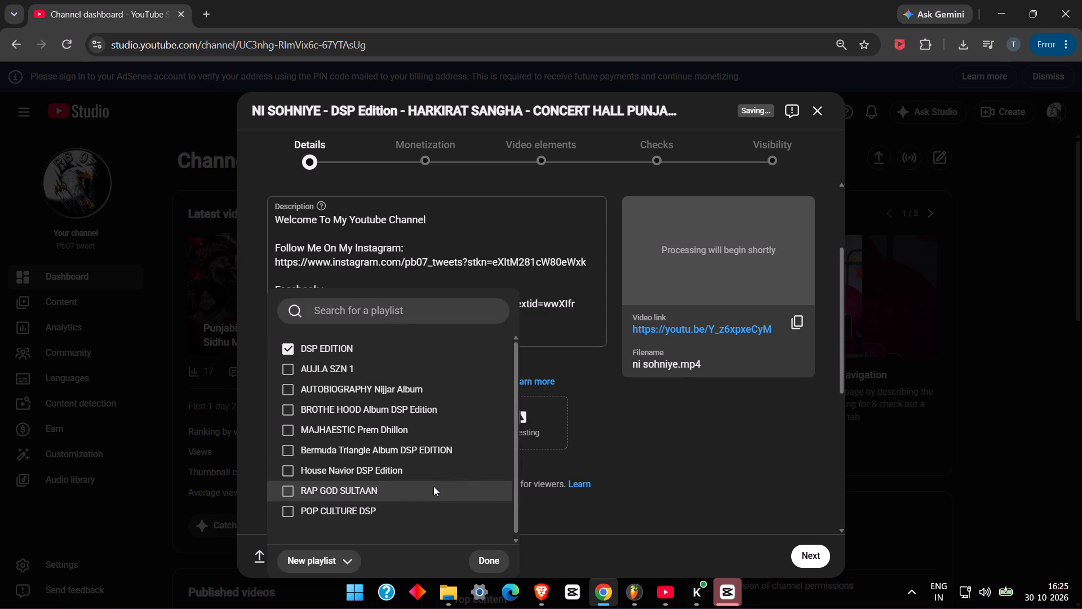
left_click(478, 562)
scroll(455, 498, "down", 5)
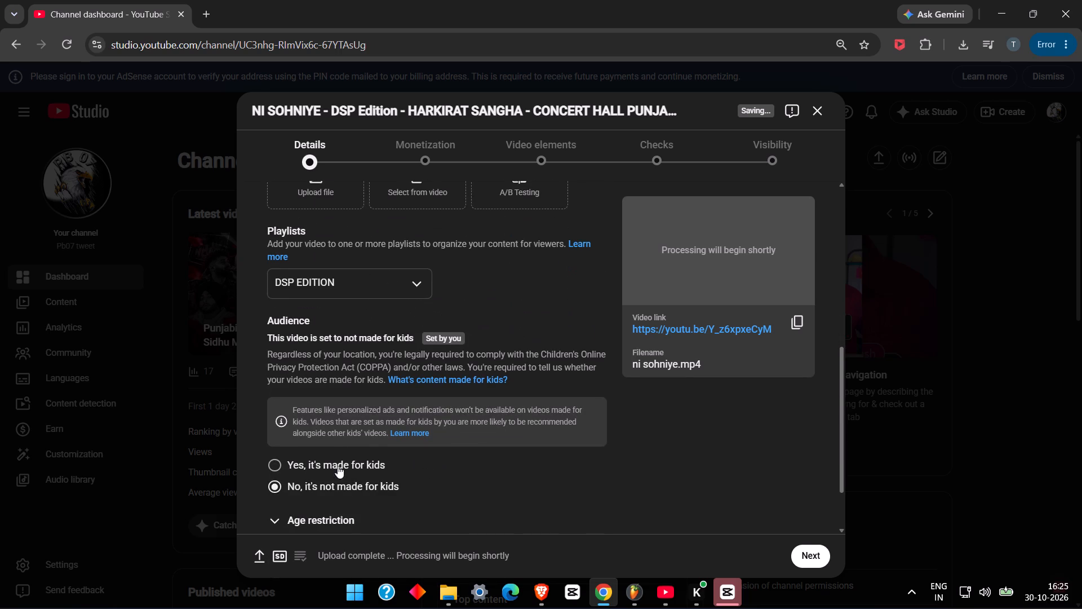
scroll(338, 475, "down", 3)
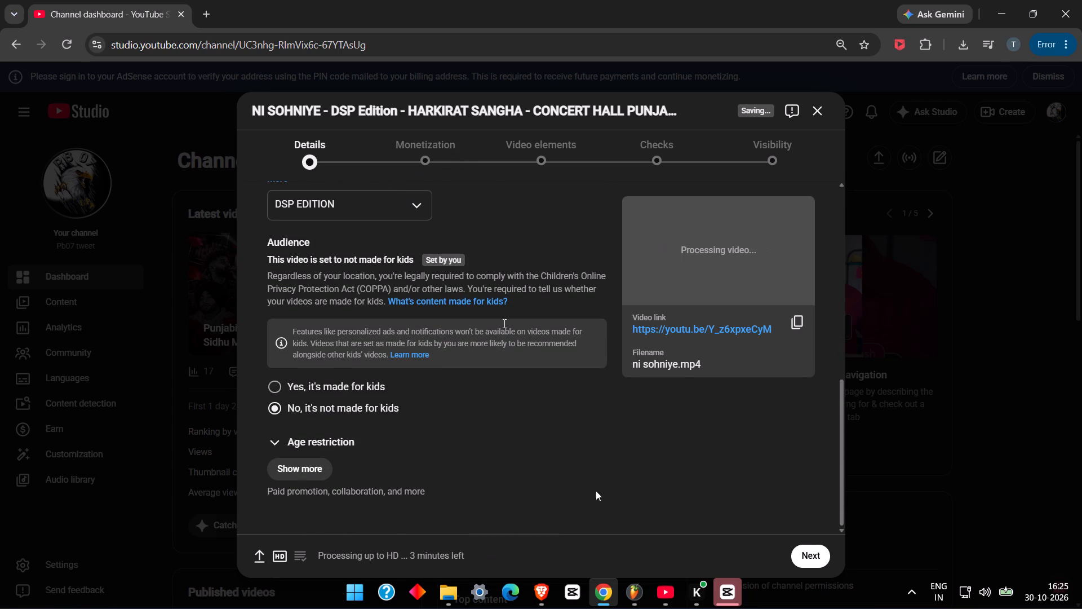
Switch to CapCut, dismiss the sign-in message and close the finished On My Mind export window.
left_click(739, 608)
left_click(607, 342)
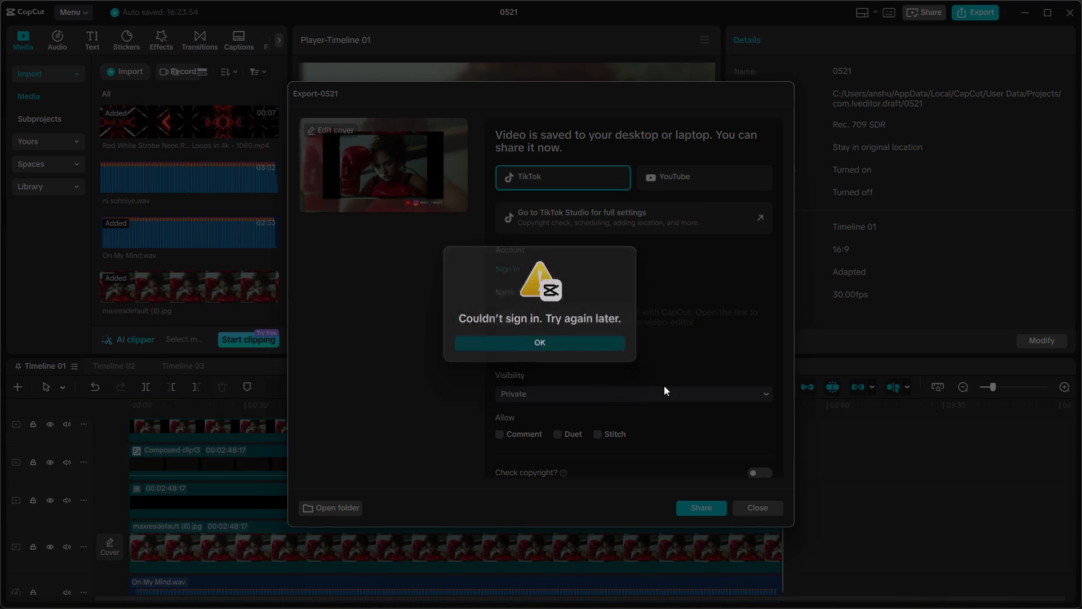
left_click(745, 506)
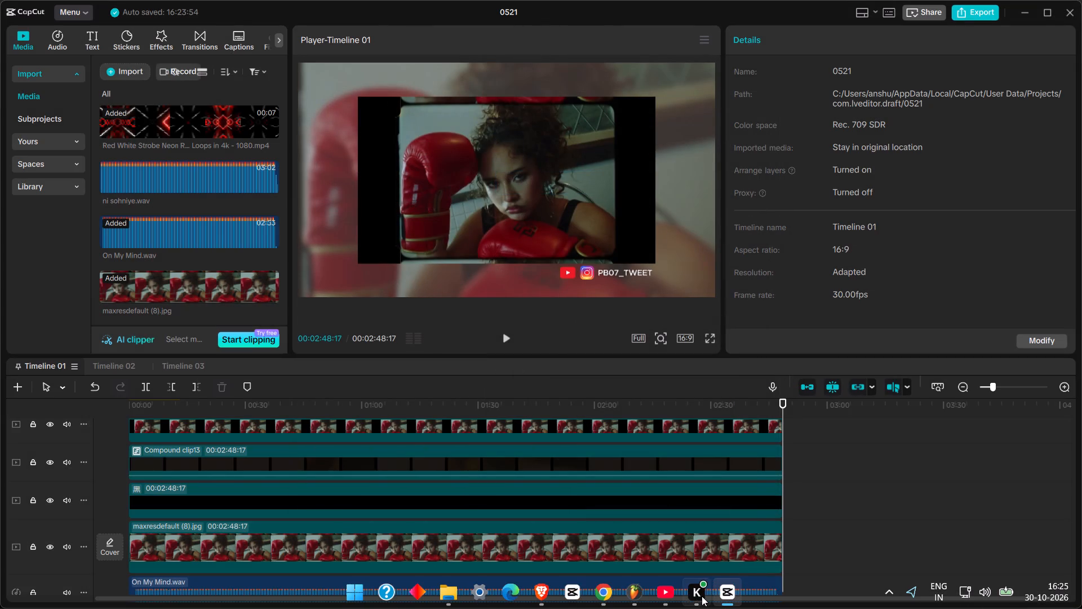
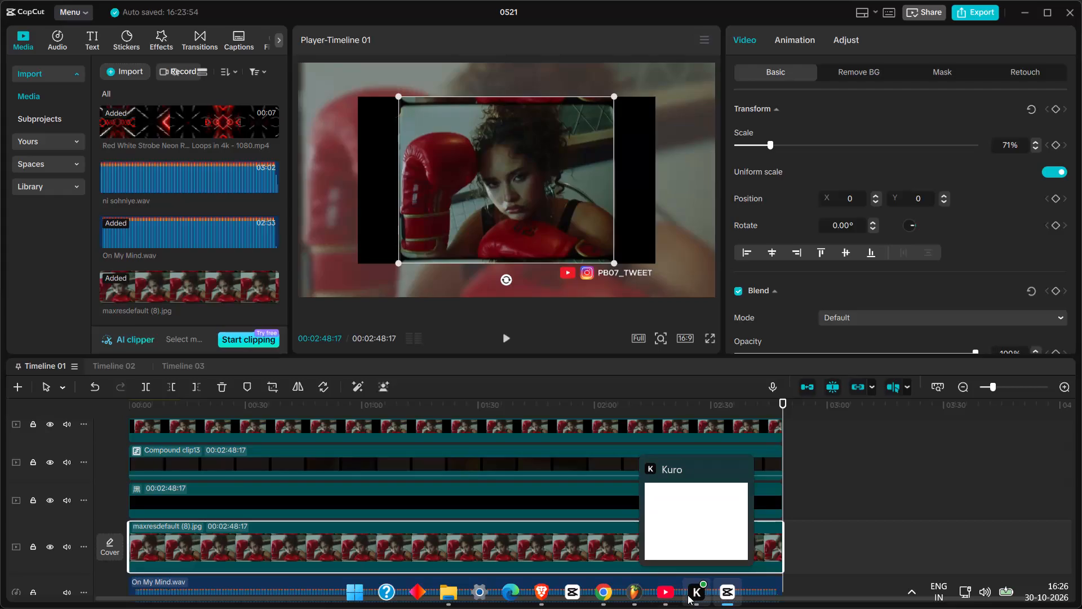
Switch to Chrome and add an end screen to the Ni Sohniye upload using the 2 videos template, saving it.
left_click(608, 591)
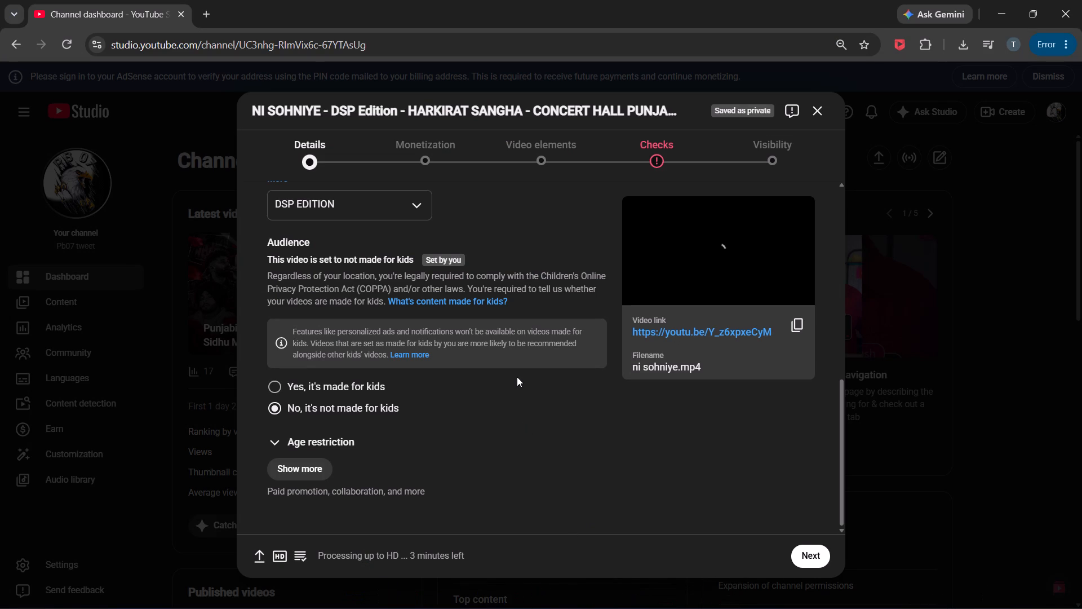
left_click(435, 149)
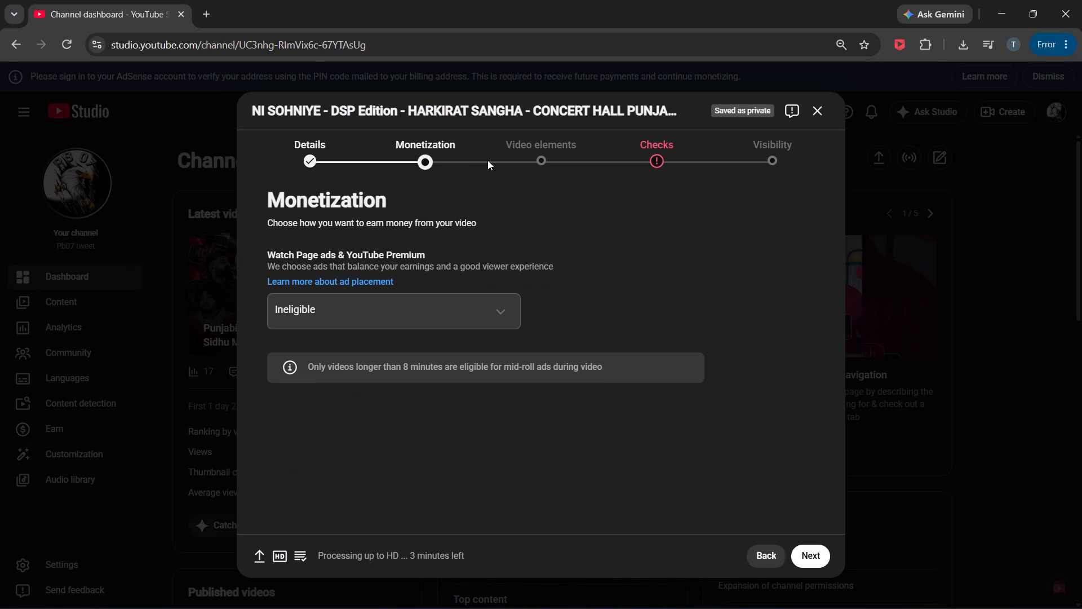
left_click(524, 154)
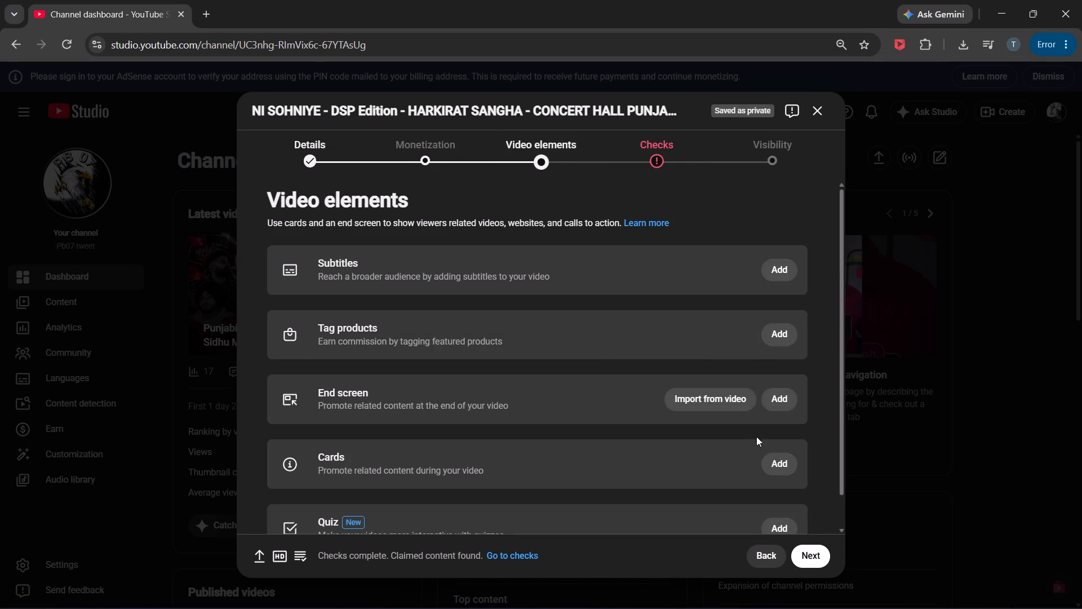
left_click(788, 407)
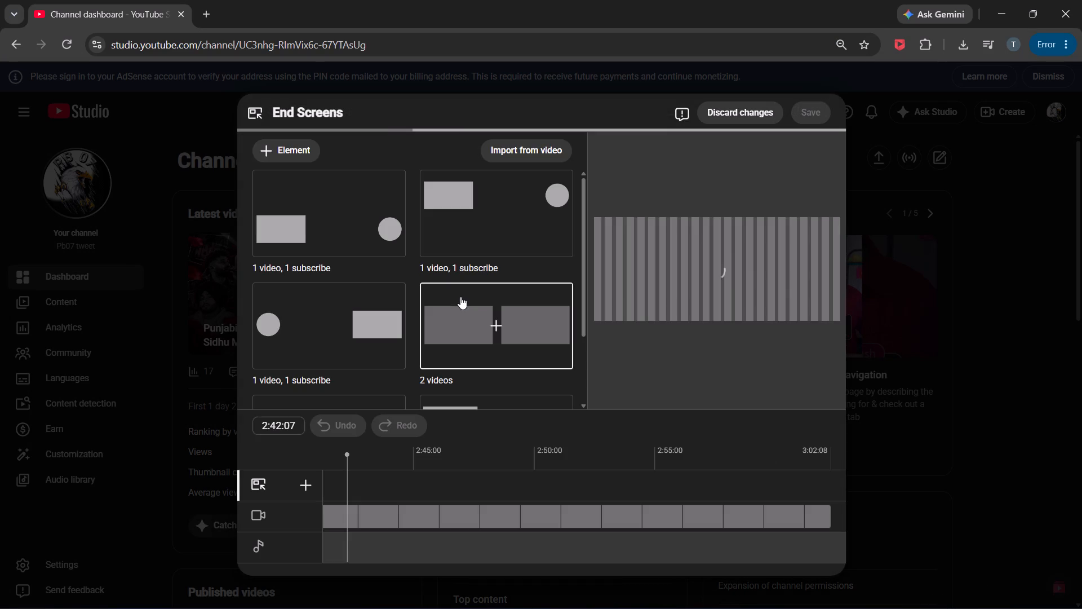
left_click(450, 304)
left_click(803, 115)
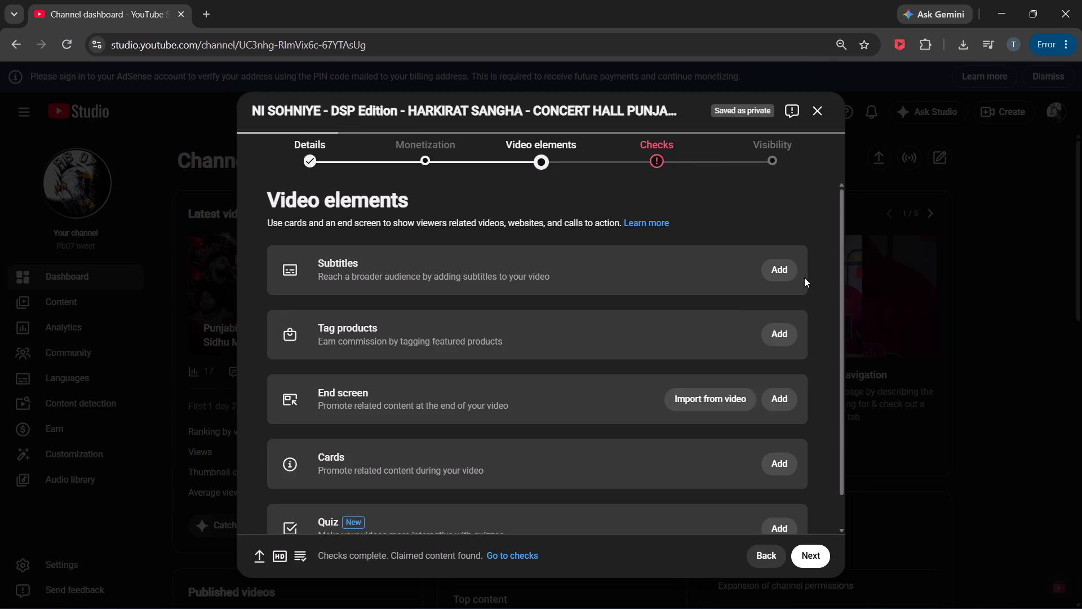
Set the Ni Sohniye video's visibility to Public, publish it and dismiss the share dialog.
left_click(748, 162)
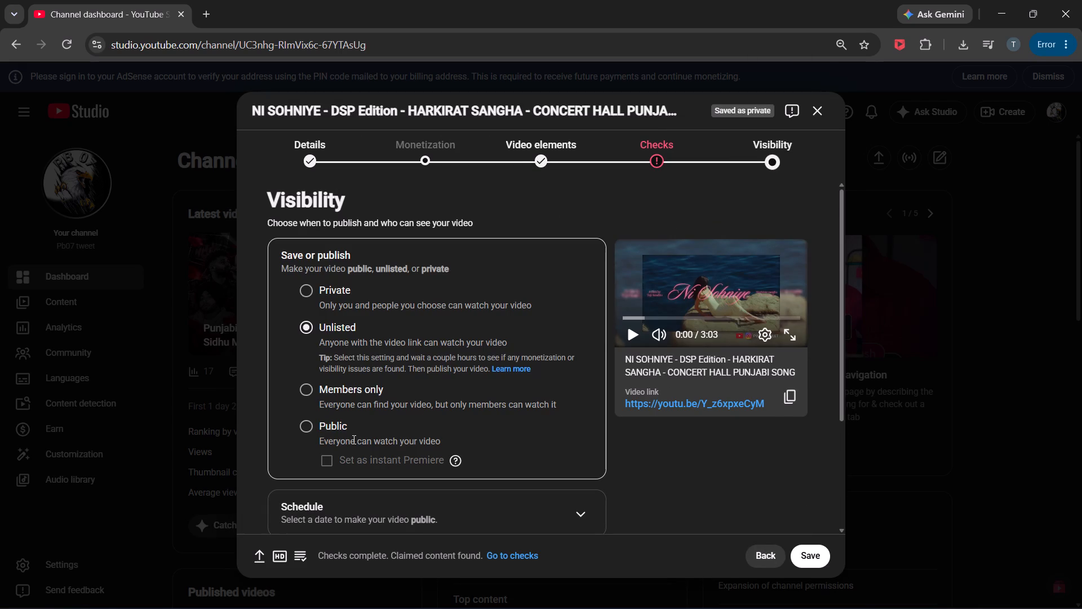
left_click(307, 421)
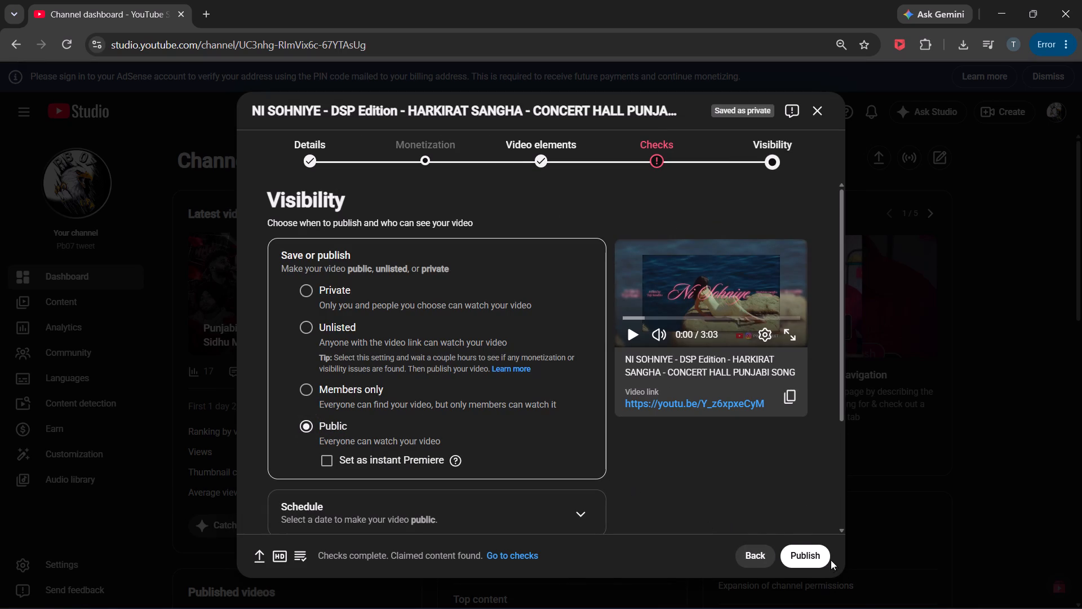
left_click(815, 555)
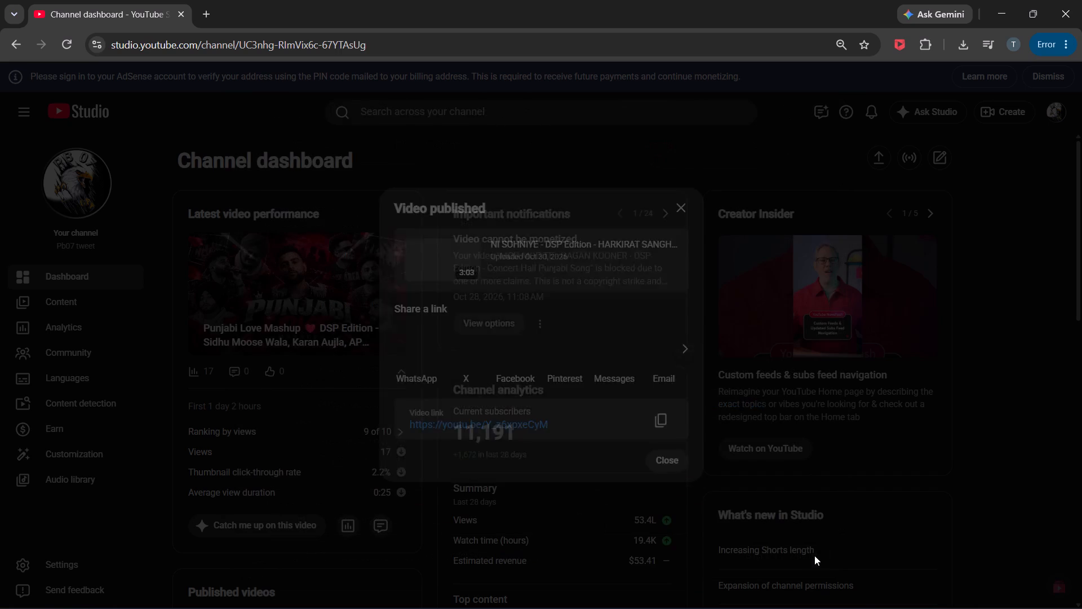
left_click(662, 460)
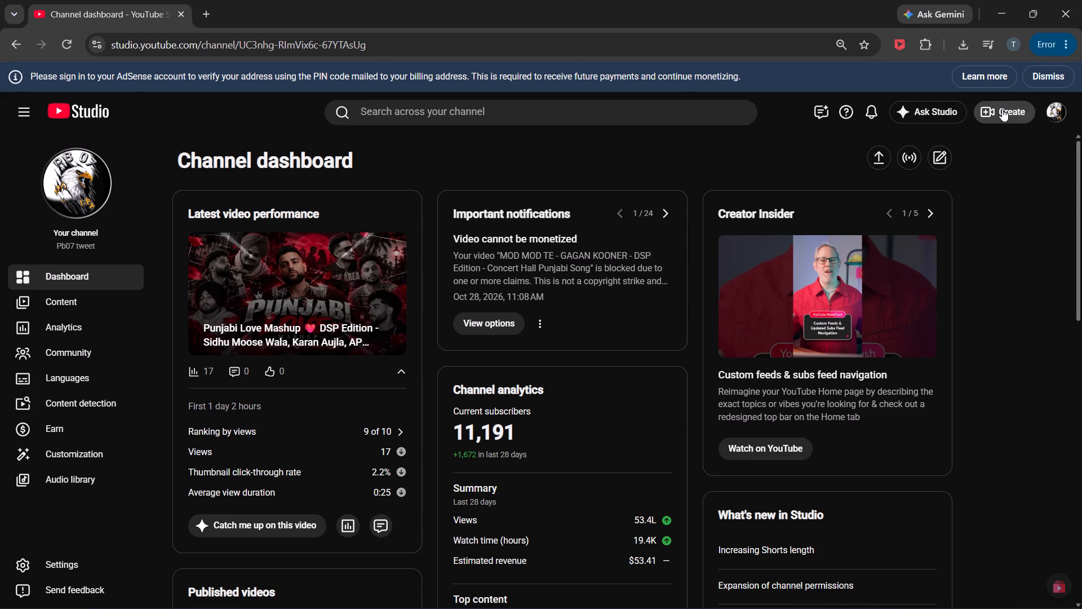
Start a new video upload and choose the On My Mind file from the Videos folder.
left_click(1002, 109)
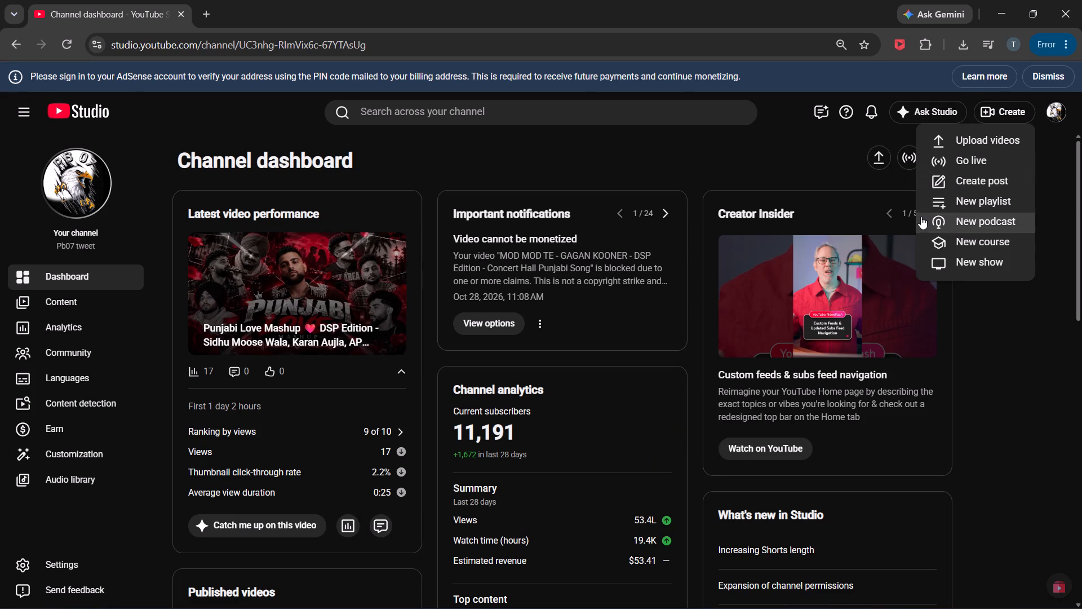
left_click(964, 143)
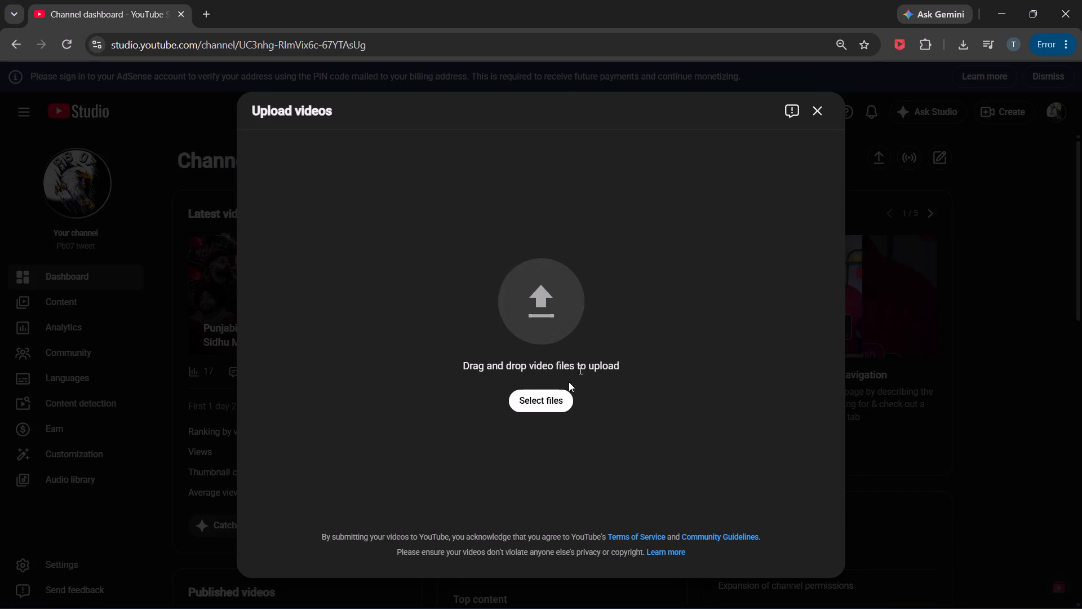
left_click(540, 403)
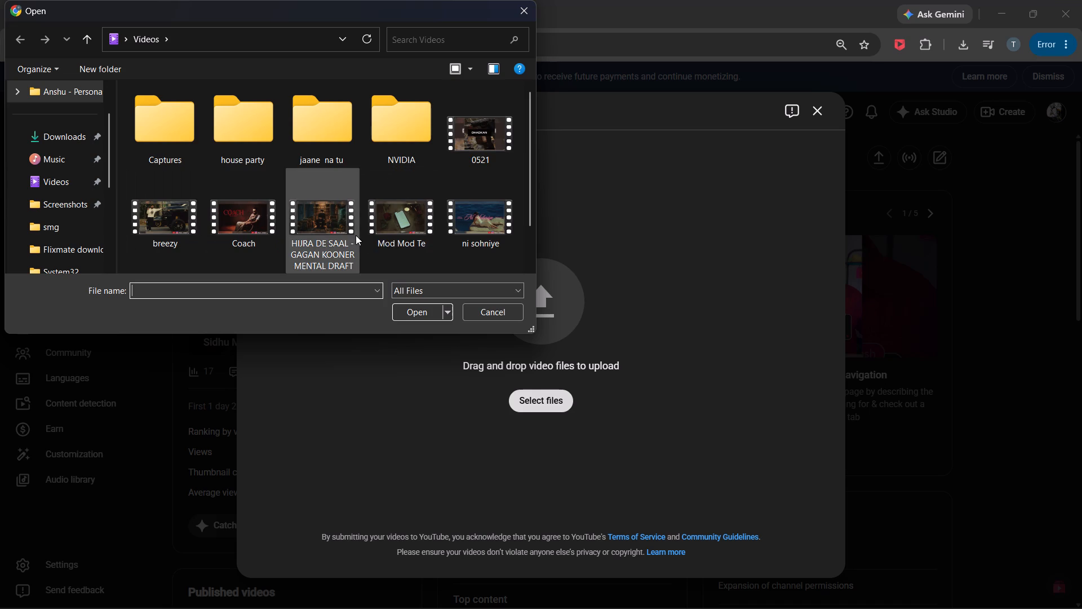
scroll(462, 228, "down", 3)
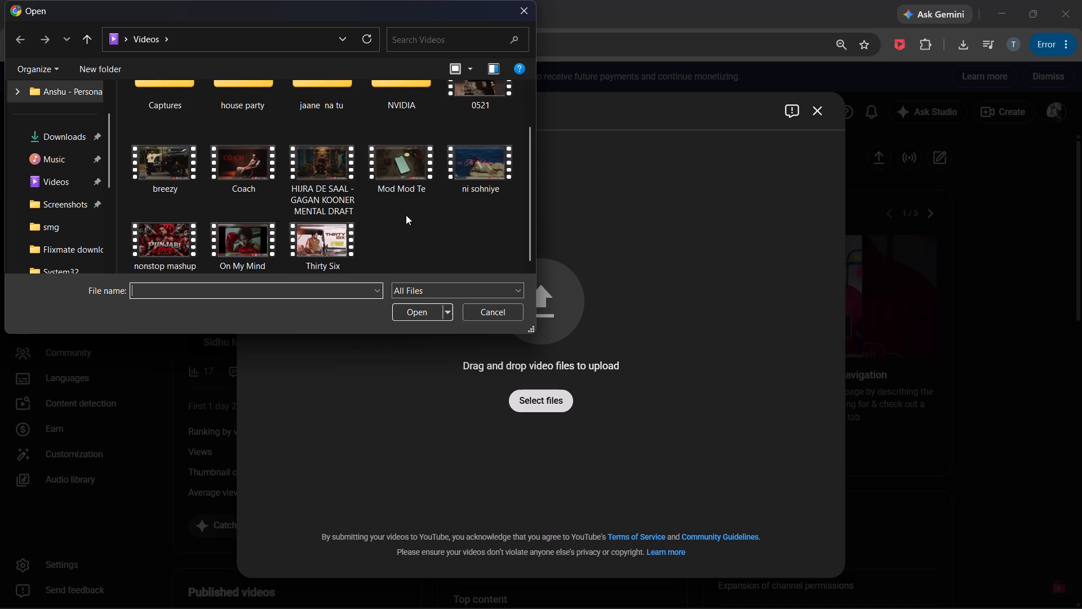
double_click(242, 240)
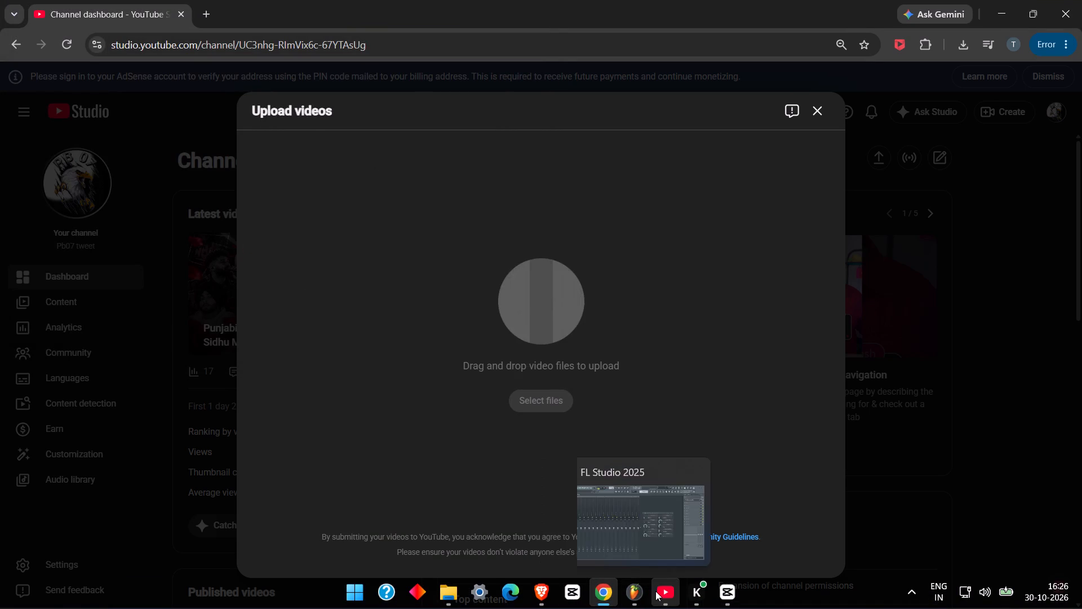
Switch to the YouTube app and copy "On My Mind (Official Video) Gur Sidhu Ft Real Boss" from the watch history entry.
left_click(655, 591)
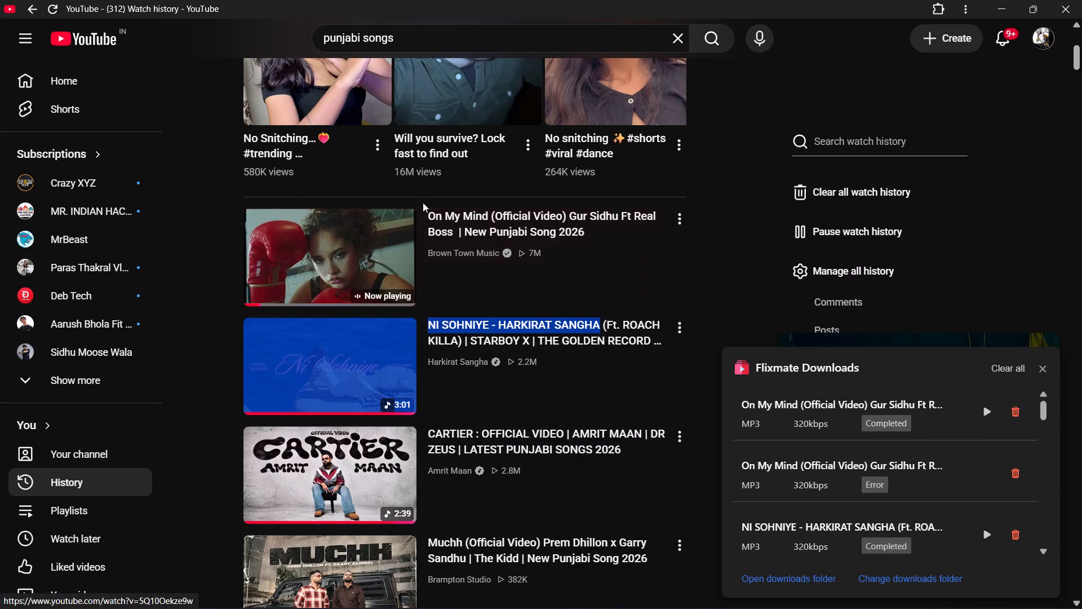
left_click_drag(423, 202, 487, 217)
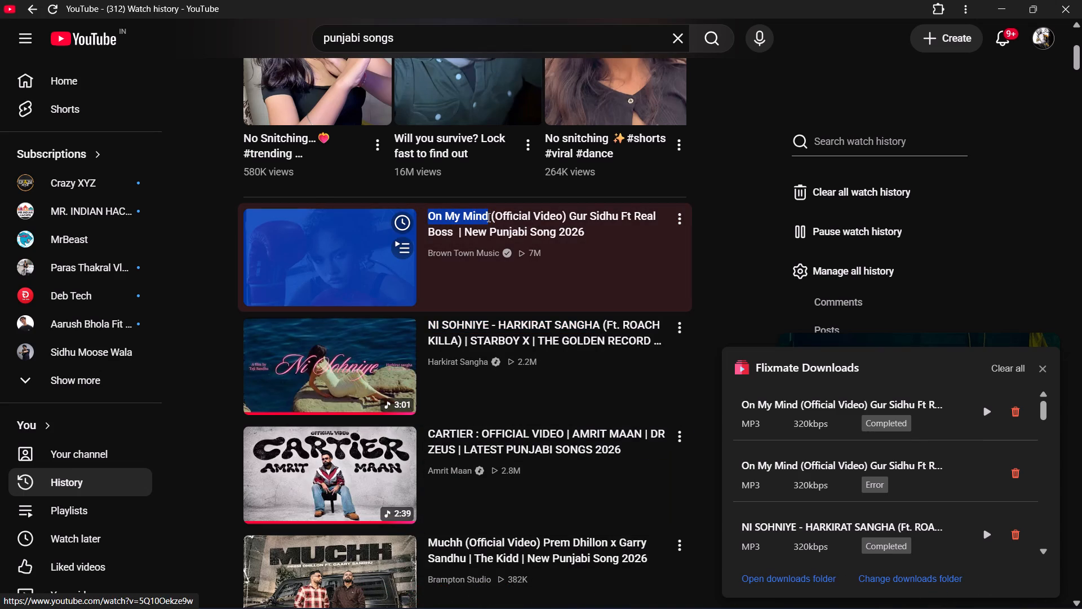
left_click_drag(487, 217, 618, 217)
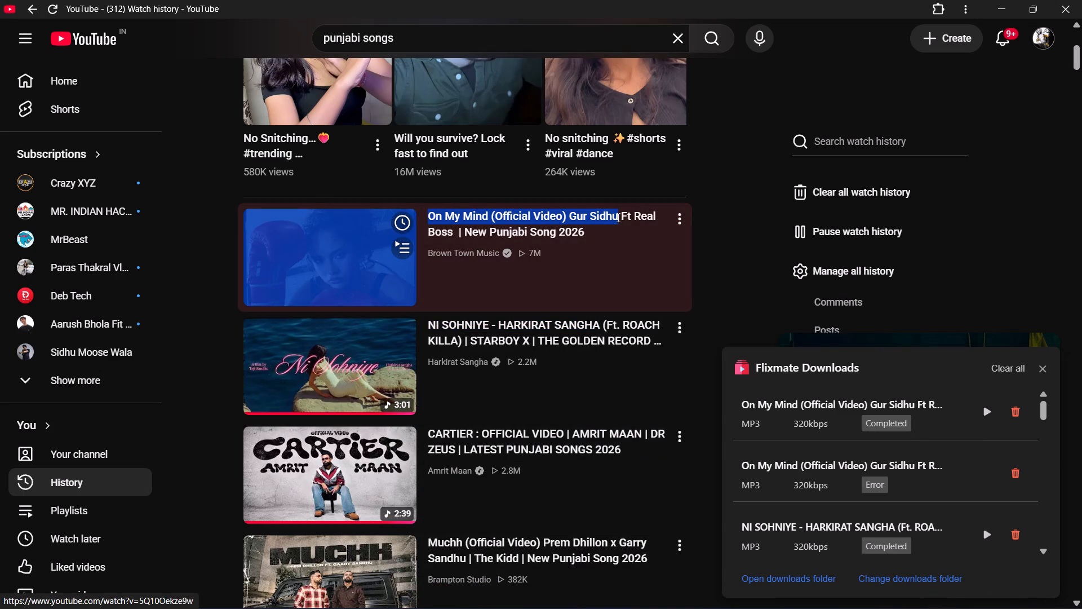
left_click_drag(618, 217, 451, 236)
key("ctrl+c")
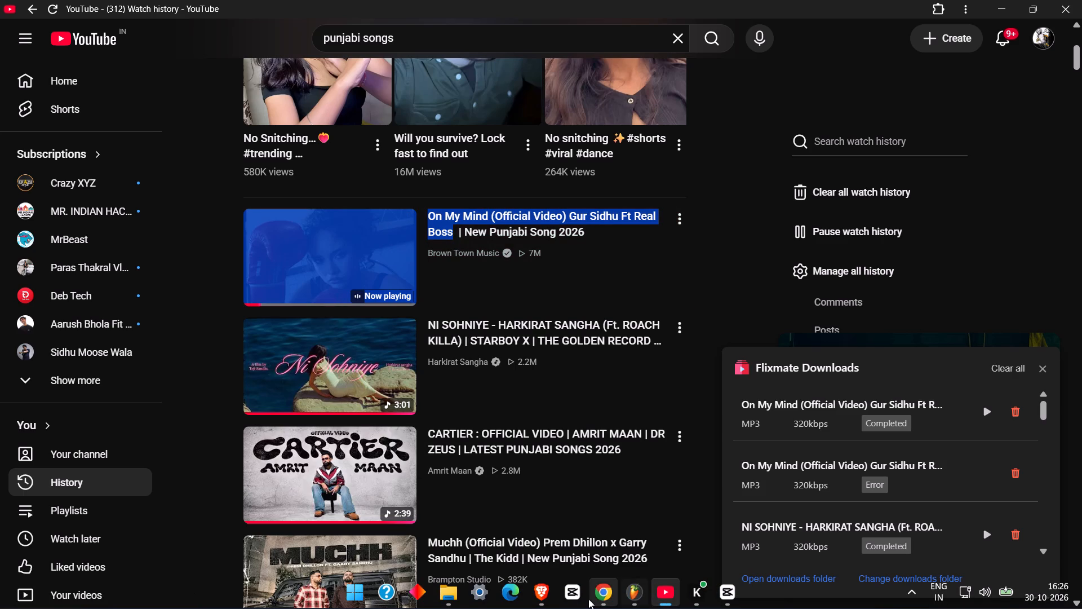
Back in the Chrome upload, replace the title with the copied text and delete "(Official Video)" from it.
left_click(596, 601)
key("ctrl+a")
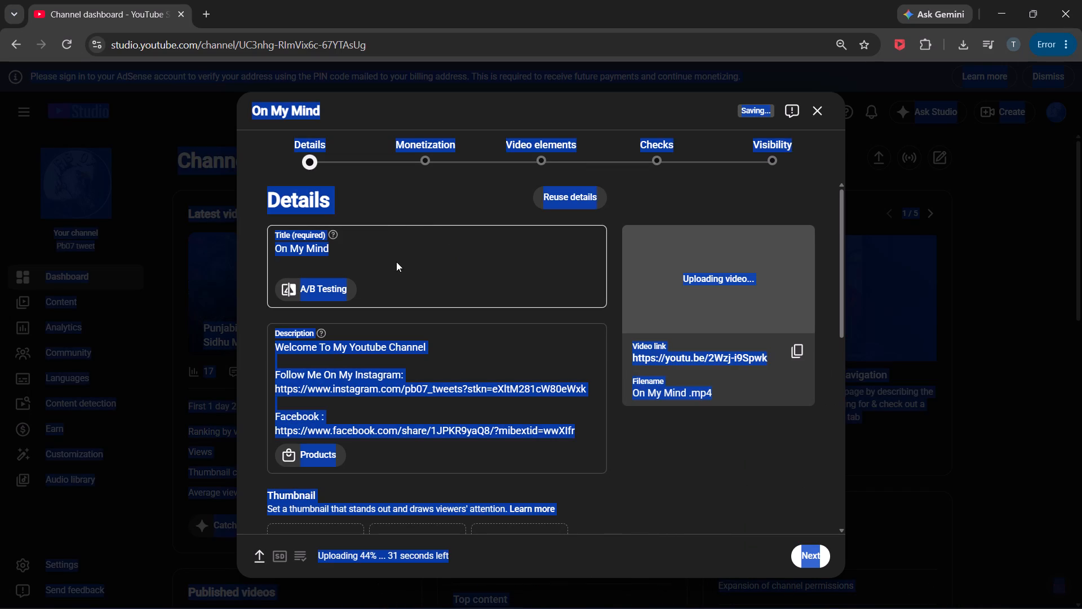
left_click(389, 261)
left_click(374, 259)
key("ctrl+a")
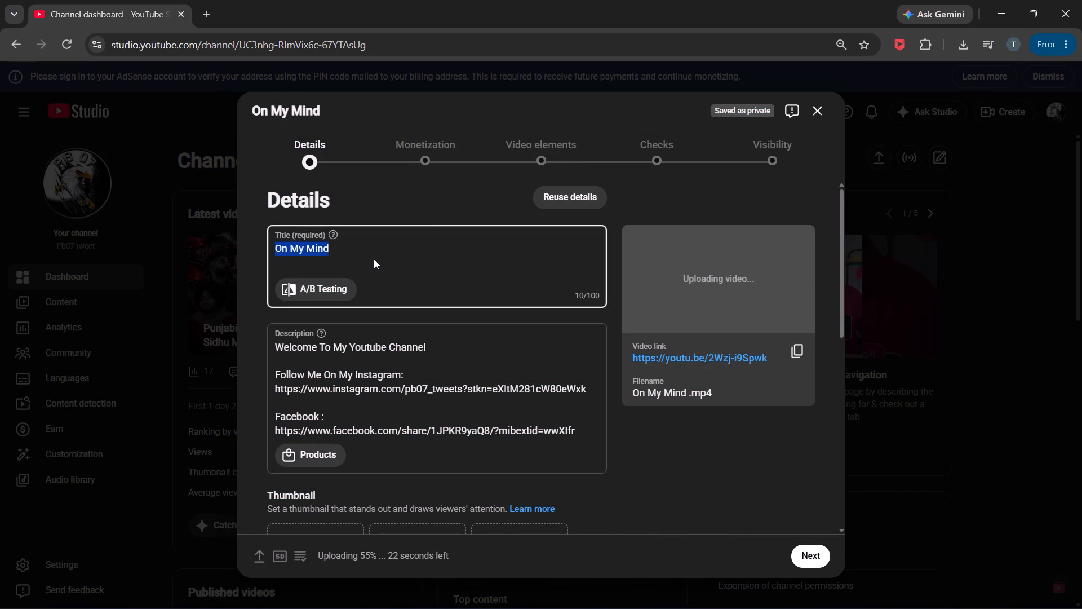
key("ctrl+v")
left_click_drag(330, 248, 353, 248)
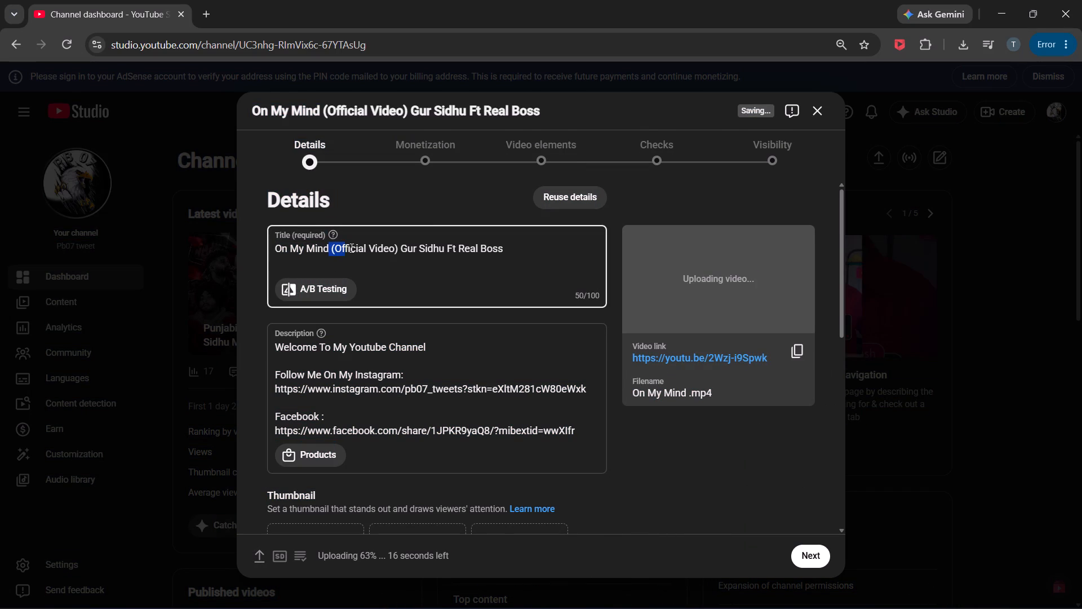
left_click_drag(353, 248, 397, 248)
key("BackSpace")
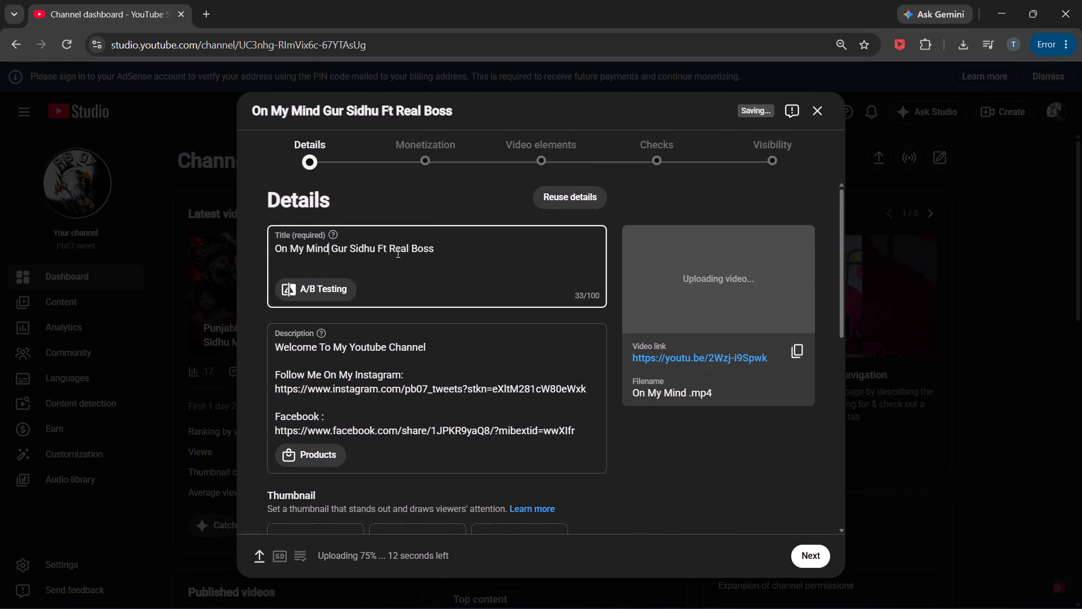
Insert "- DSP Edition -" between On My Mind and Gur Sidhu in the video title.
key("space")
type("- dsp")
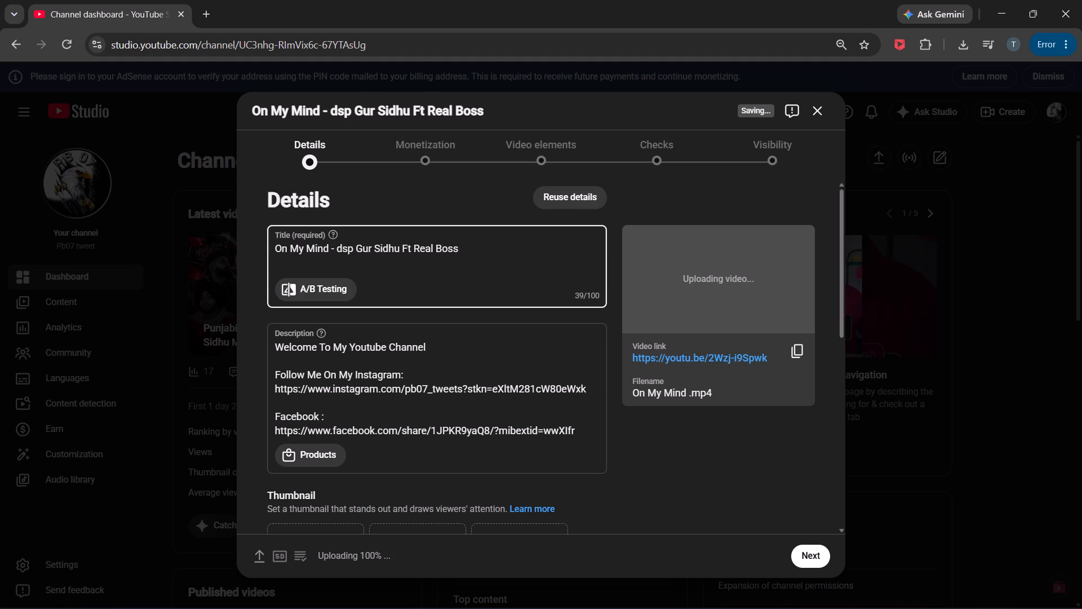
key("BackSpace")
key("BackSpace")
key("BackSpace")
type("DSP Edition")
key("space")
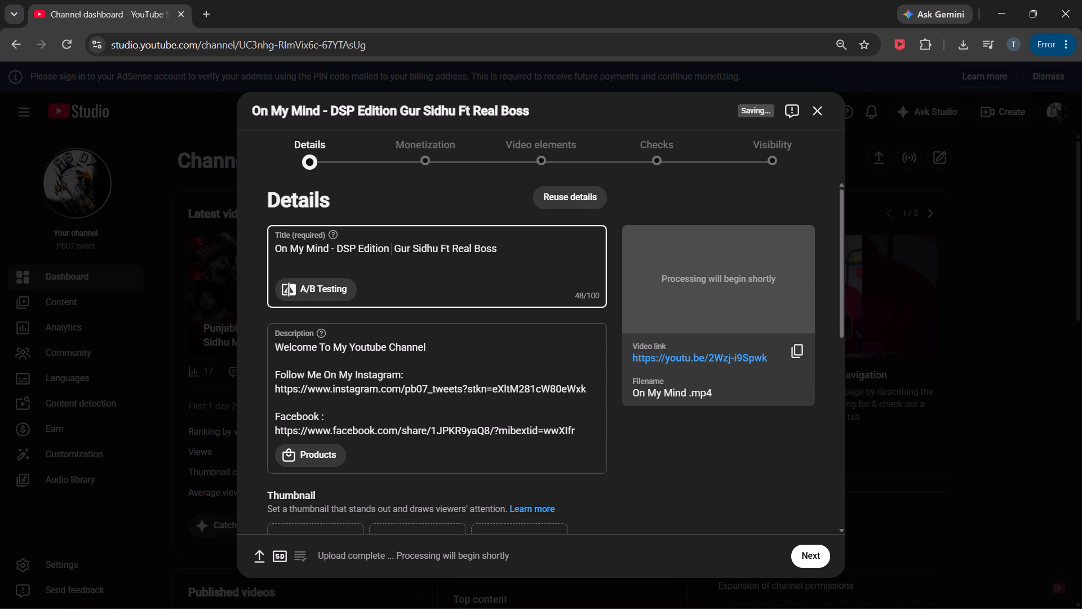
type("-")
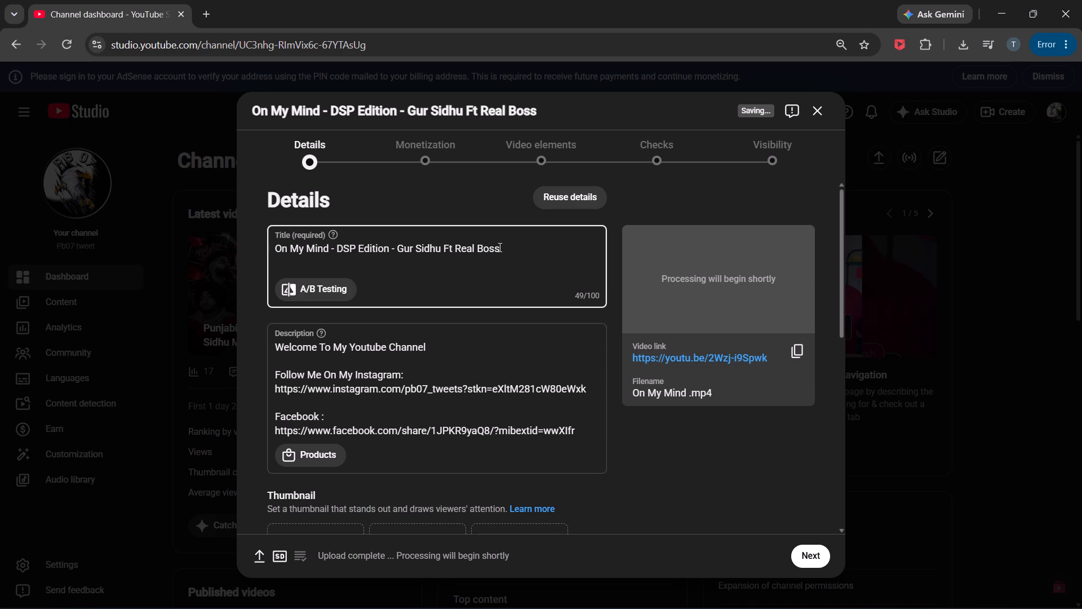
Append "- Concert Hall Punjabi Song" to the end of the video title.
left_click(499, 247)
key("space")
key("minus")
key("space")
type("Conc")
type("ert Hall Punjab")
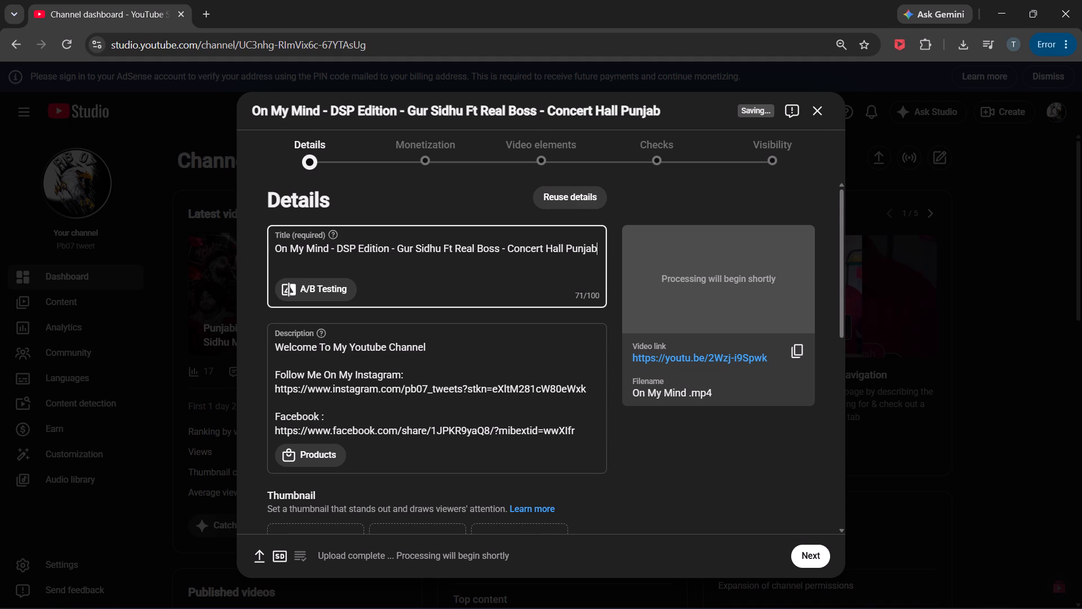
type("i Song")
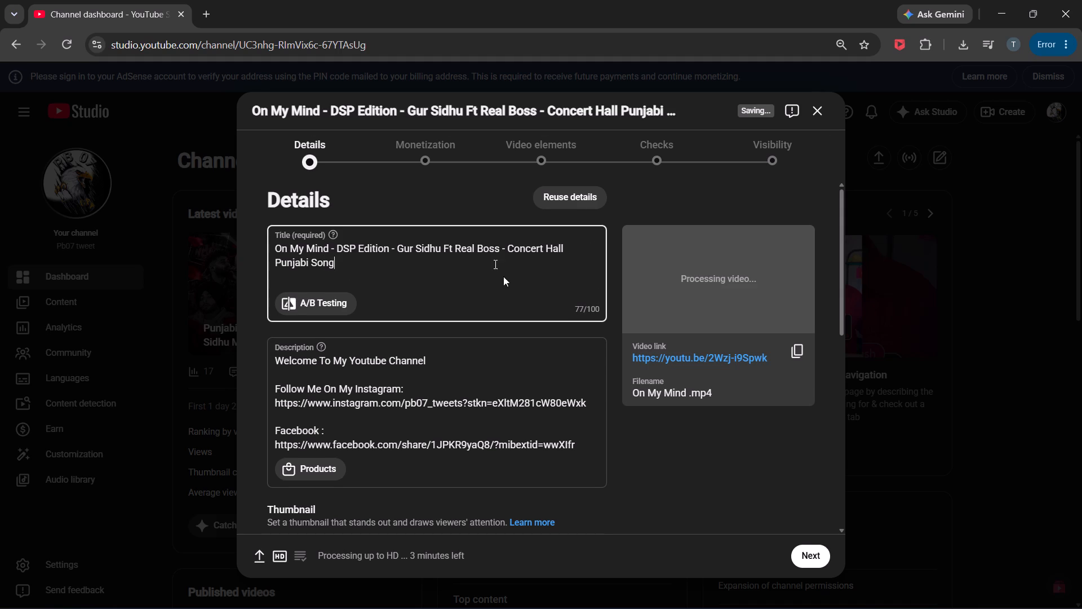
Set the On My Mind video's audience to "No, it's not made for kids".
scroll(509, 284, "down", 8)
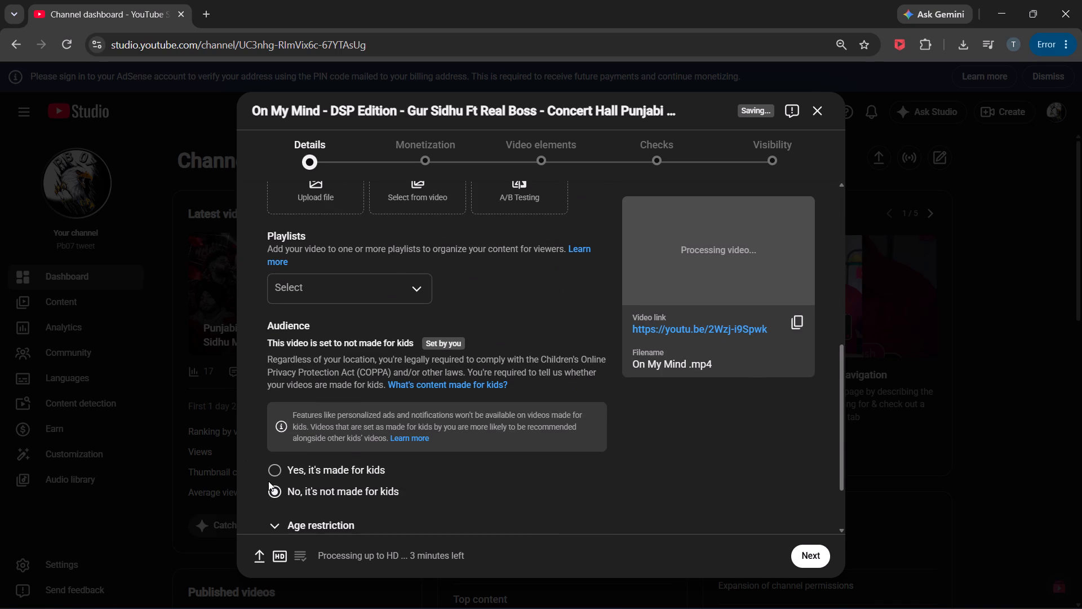
left_click(272, 471)
left_click(271, 495)
Add the On My Mind video to the DSP EDITION playlist.
left_click(357, 290)
left_click(335, 338)
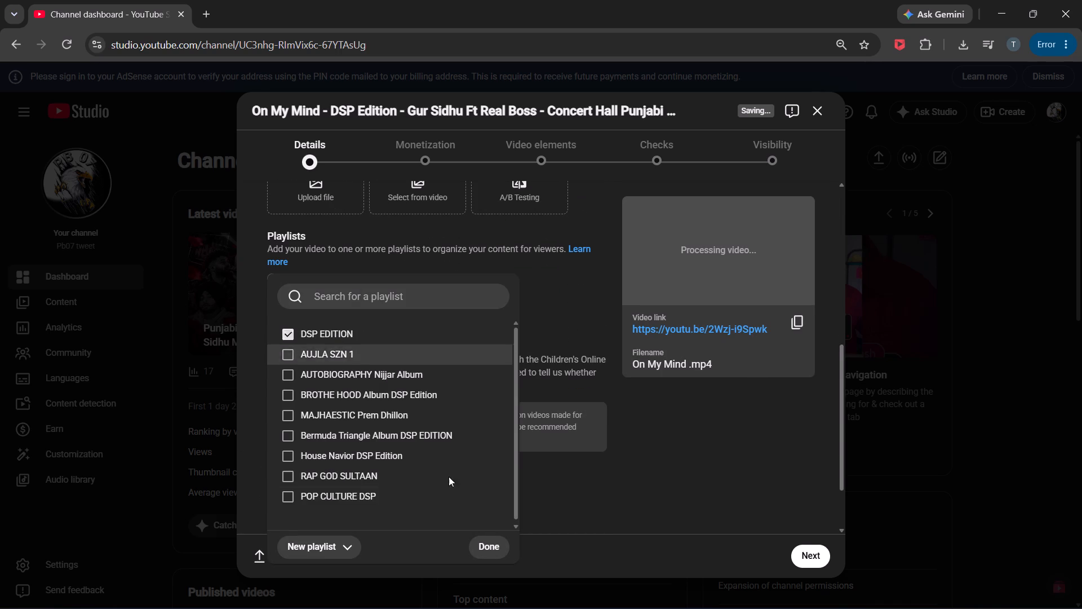
left_click(489, 539)
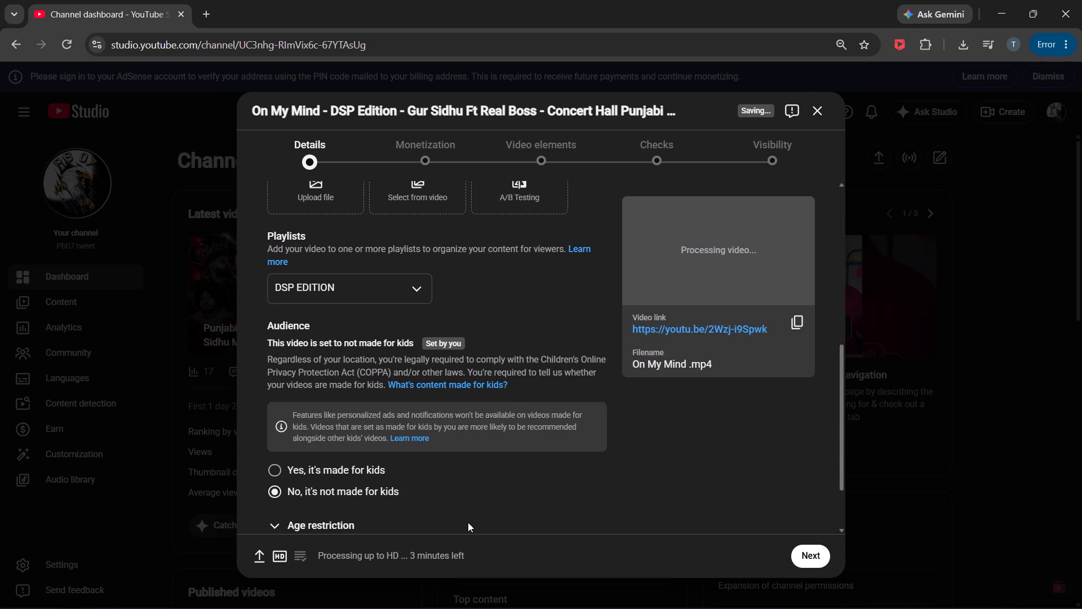
scroll(453, 266, "down", 3)
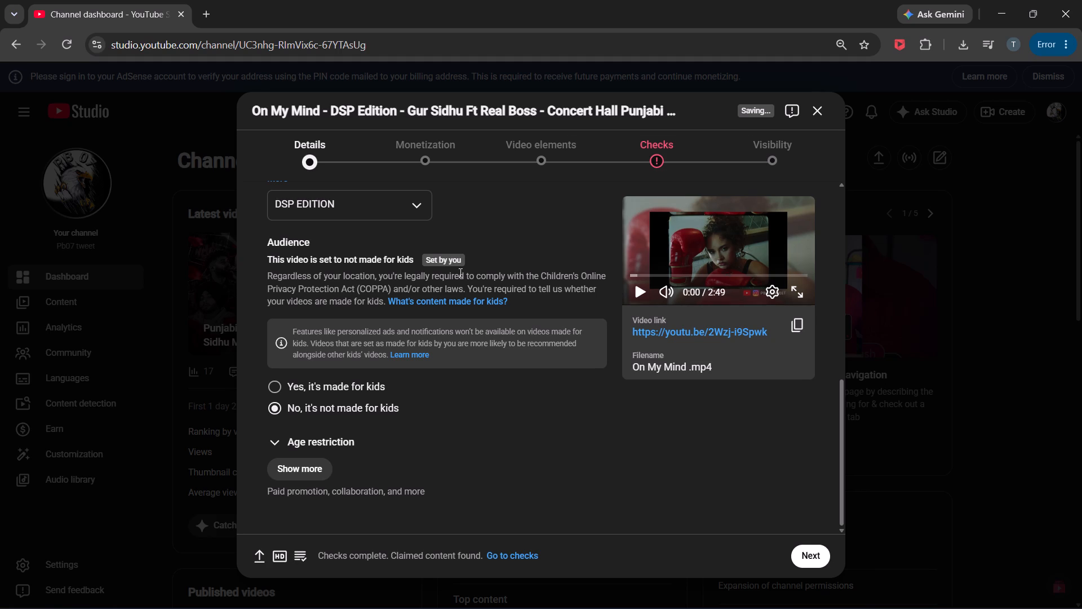
Add an end screen to the On My Mind upload using the 2 videos template and save it.
left_click(438, 162)
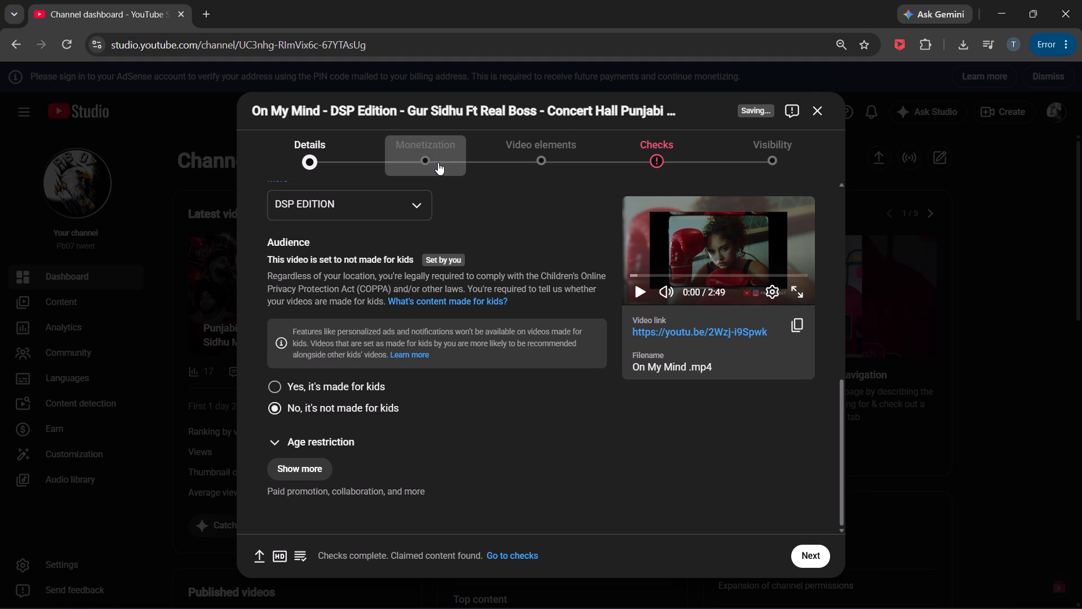
left_click(538, 156)
left_click(788, 396)
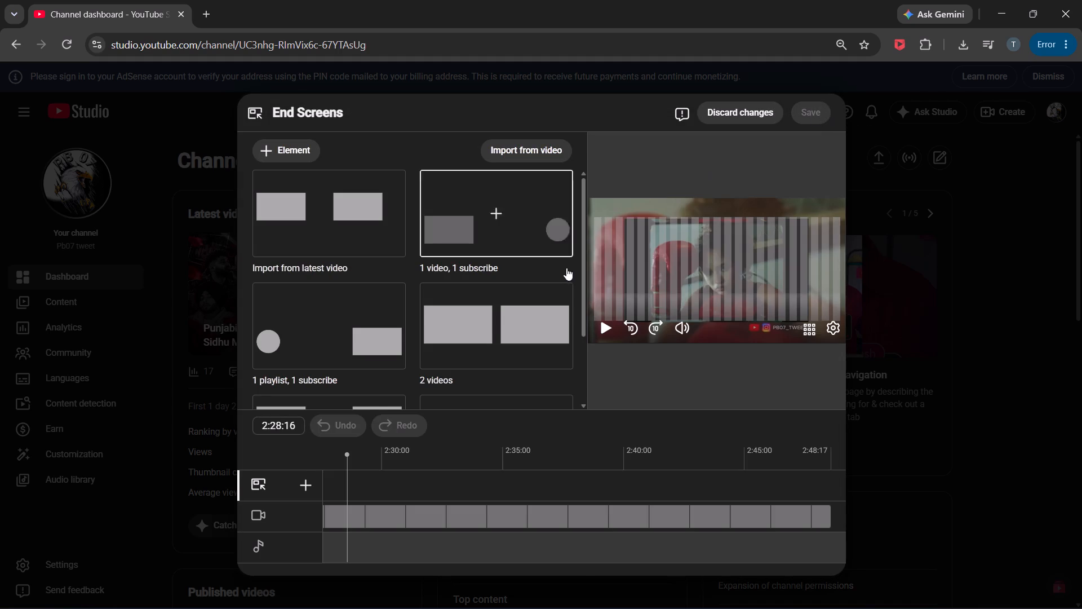
left_click(503, 321)
left_click(812, 118)
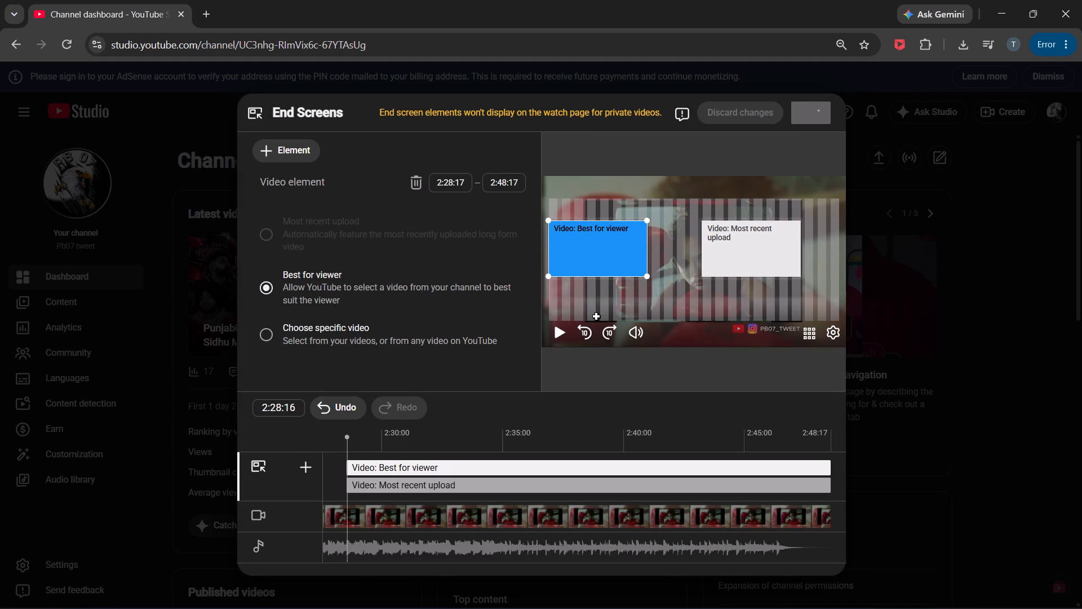
Set the On My Mind video's visibility to Public, publish it and dismiss the share dialog.
left_click(651, 158)
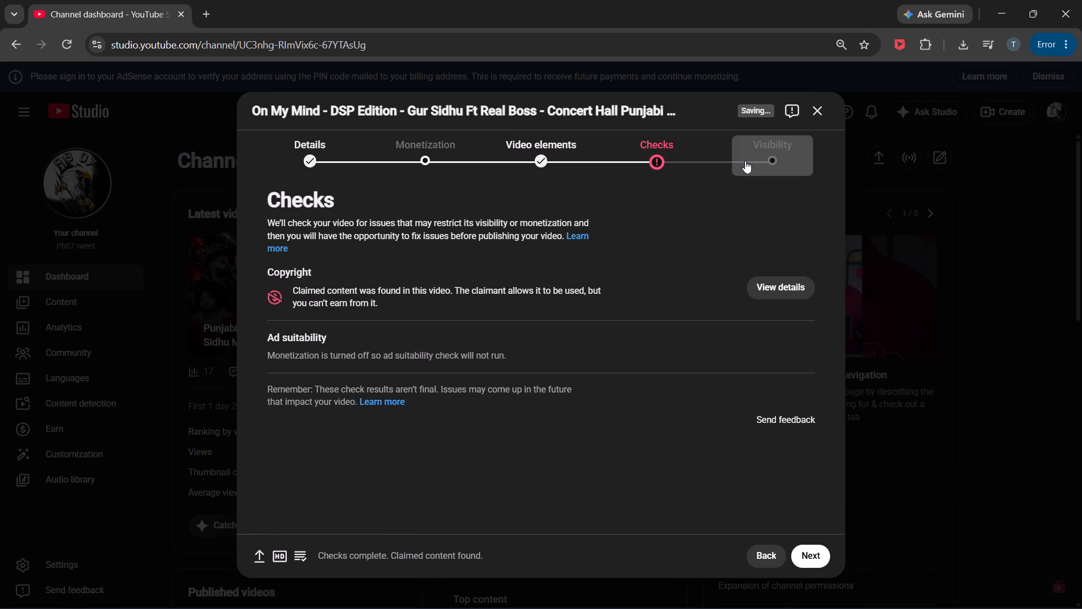
left_click(759, 156)
left_click(306, 429)
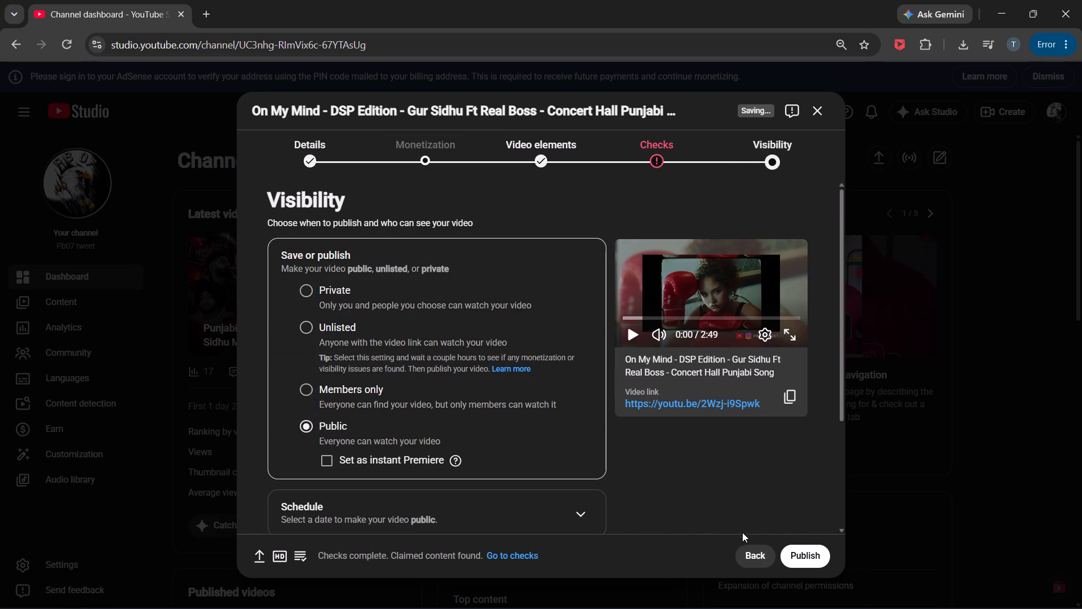
left_click(828, 559)
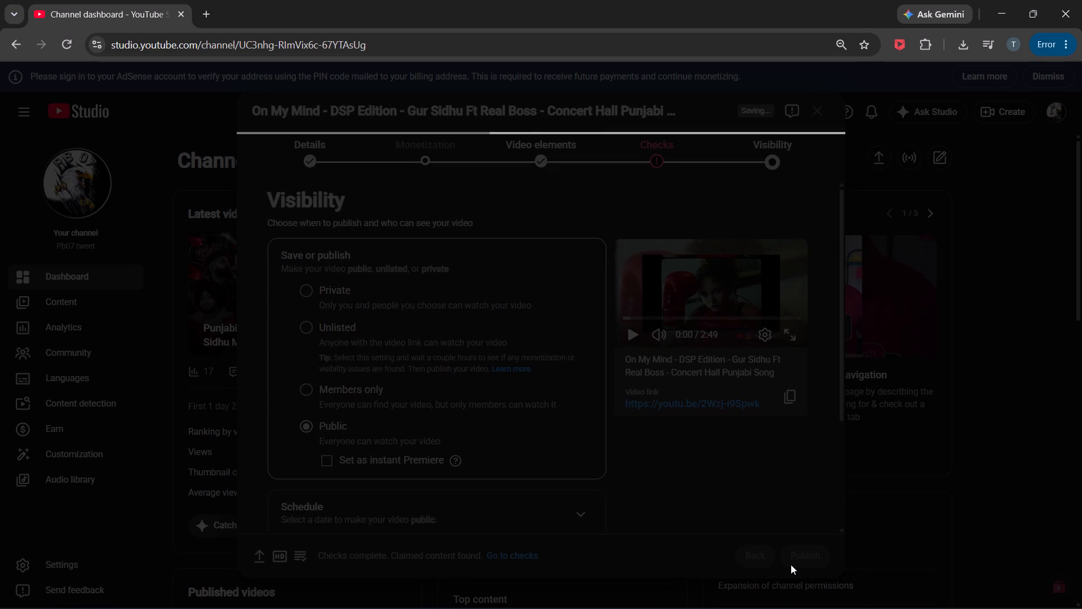
left_click(666, 498)
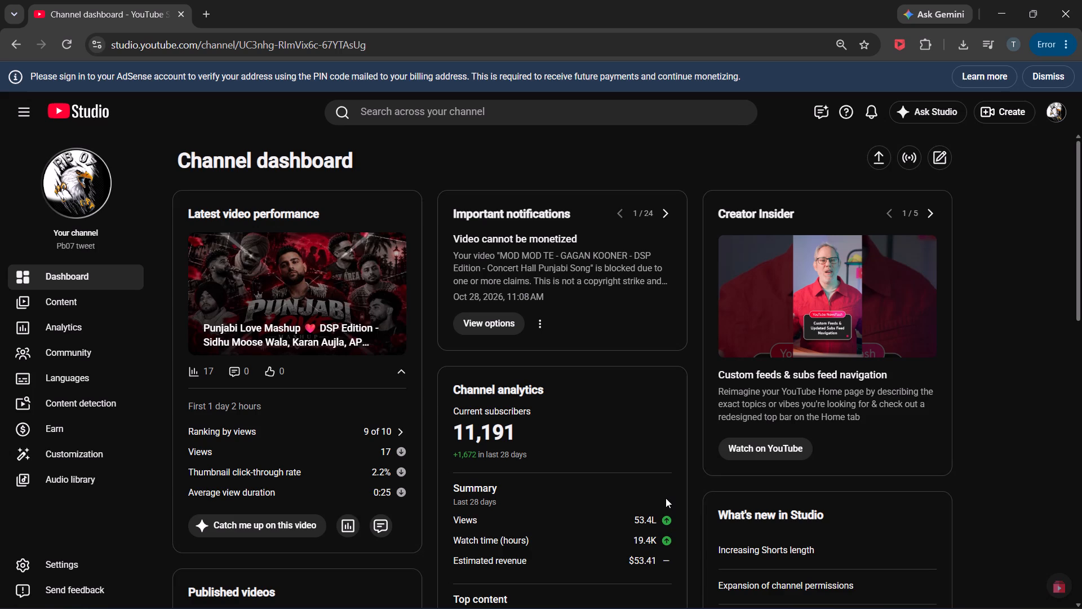